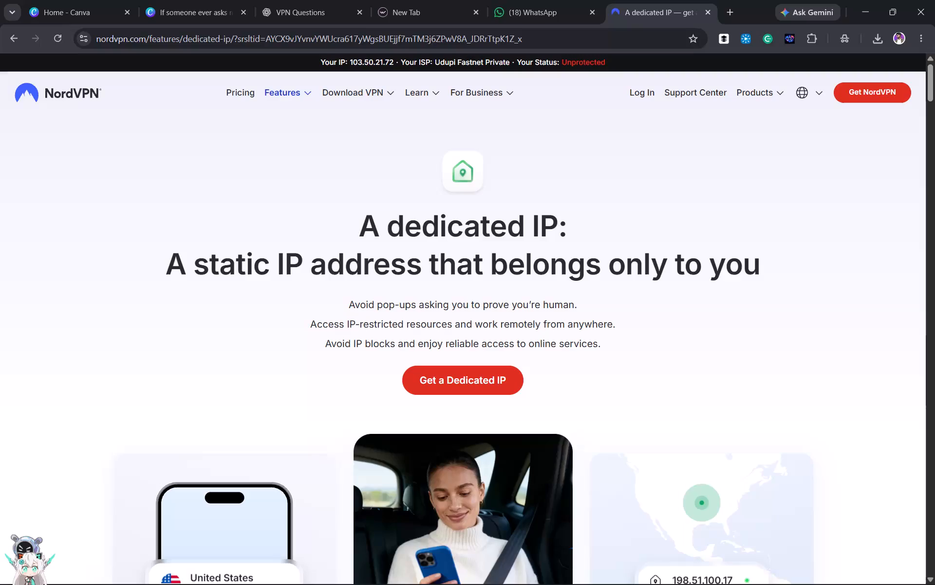
Open YouTube in a new browser tab.
left_click(731, 14)
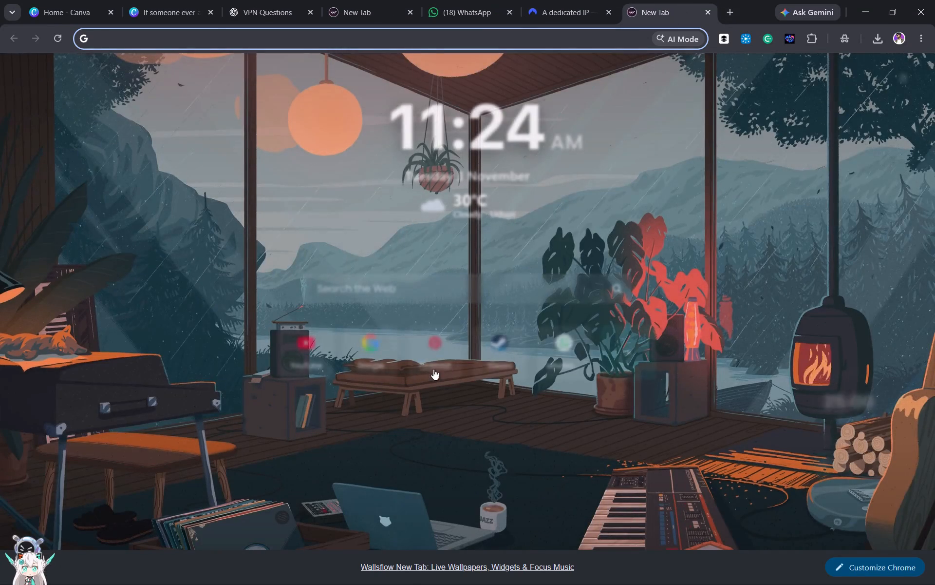
left_click(379, 574)
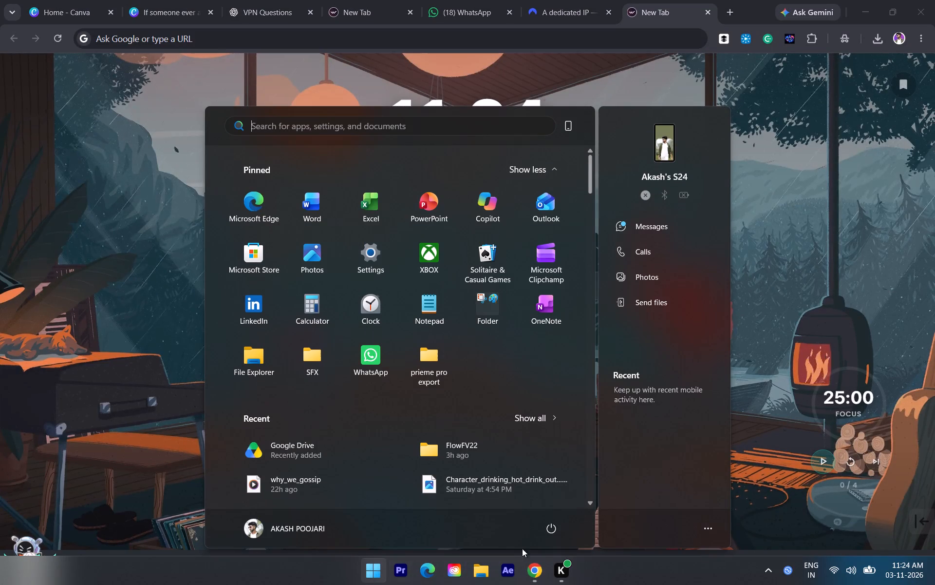
left_click(129, 110)
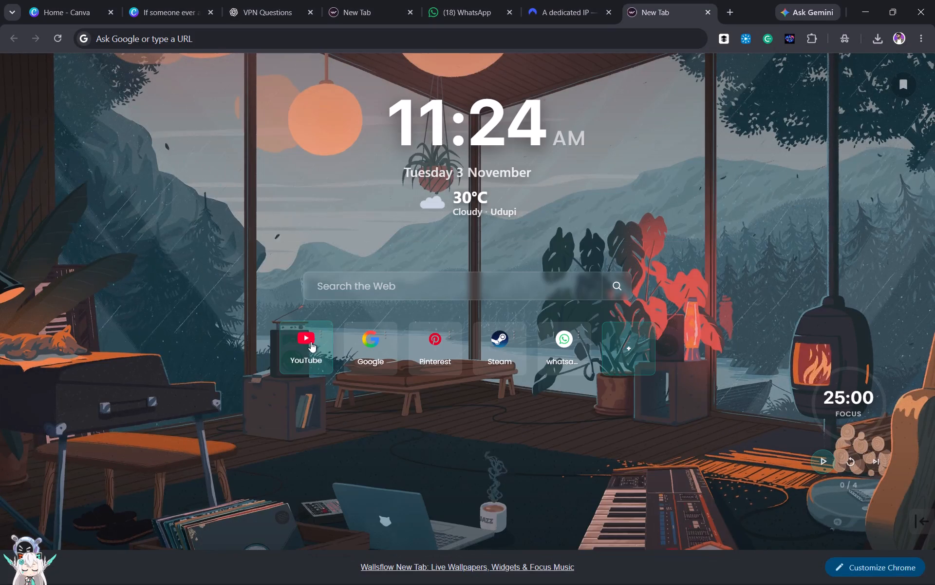
left_click(309, 341)
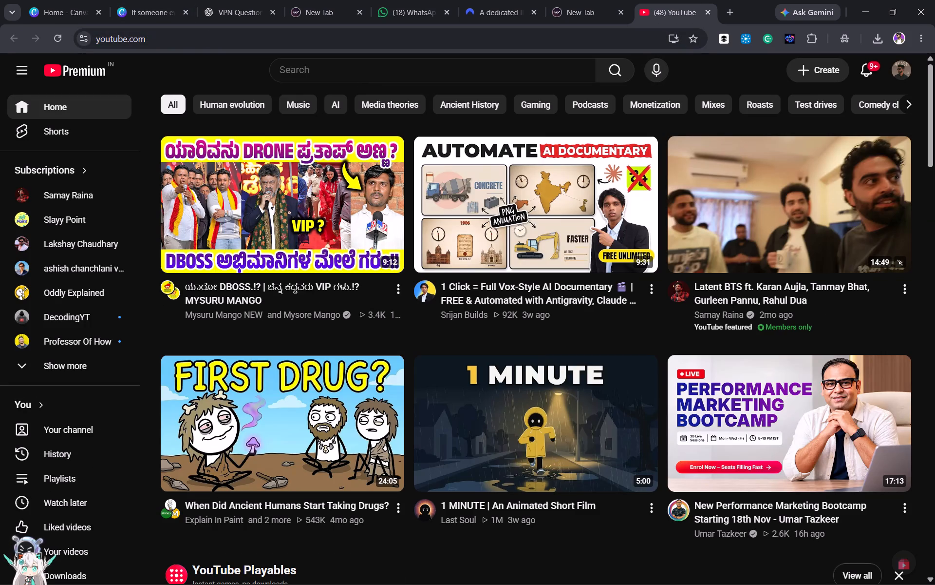
Search YouTube for "world first gossip", without the suggested word "girl".
left_click(337, 74)
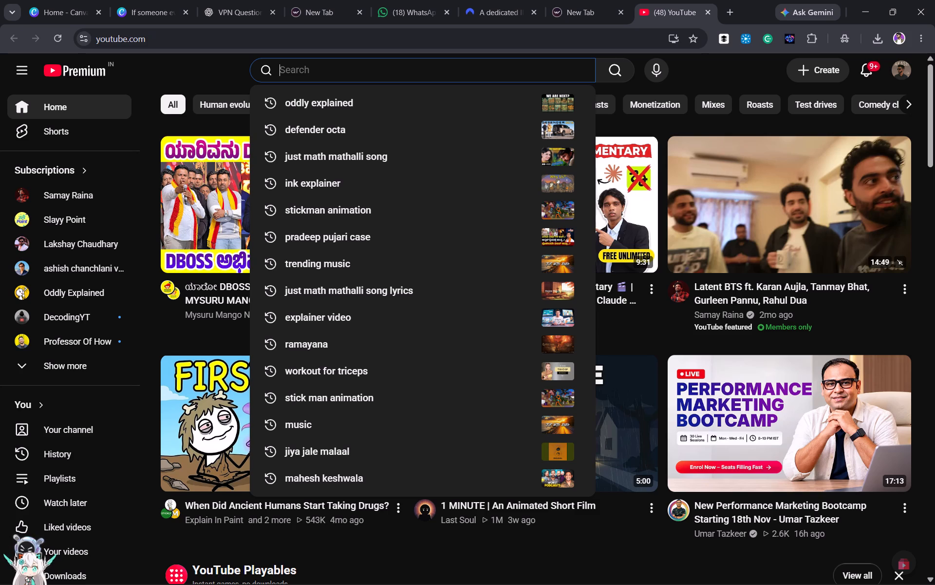
type("wo")
key("r")
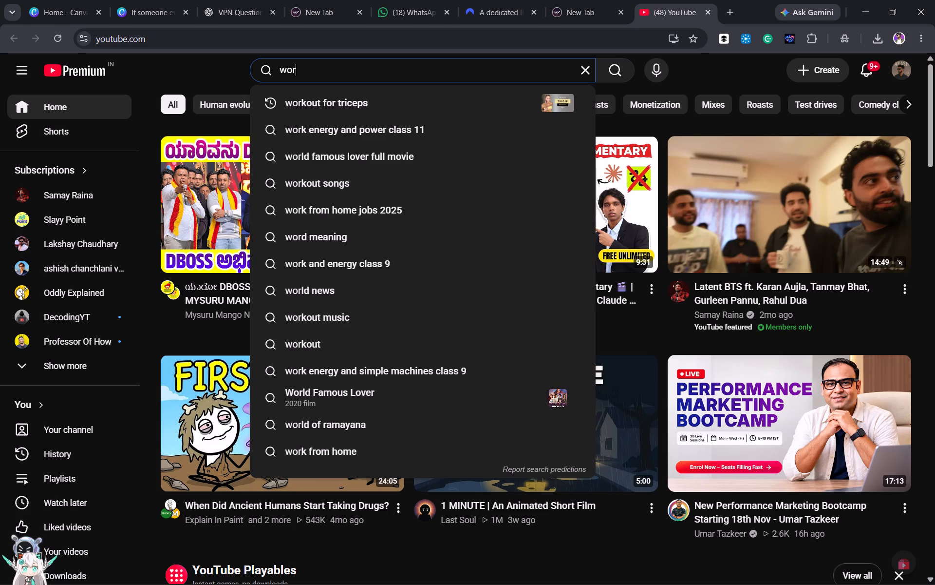
type("ld first gos")
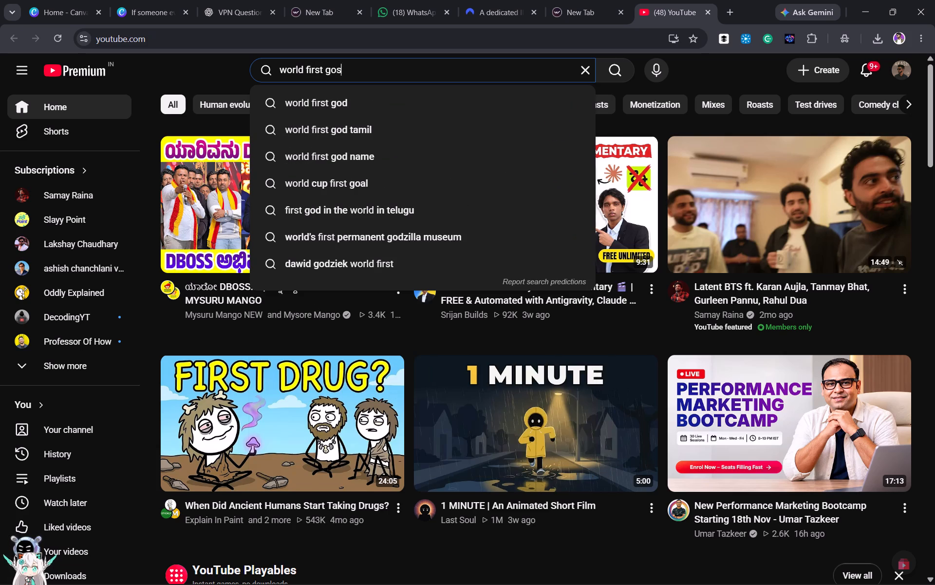
key("s")
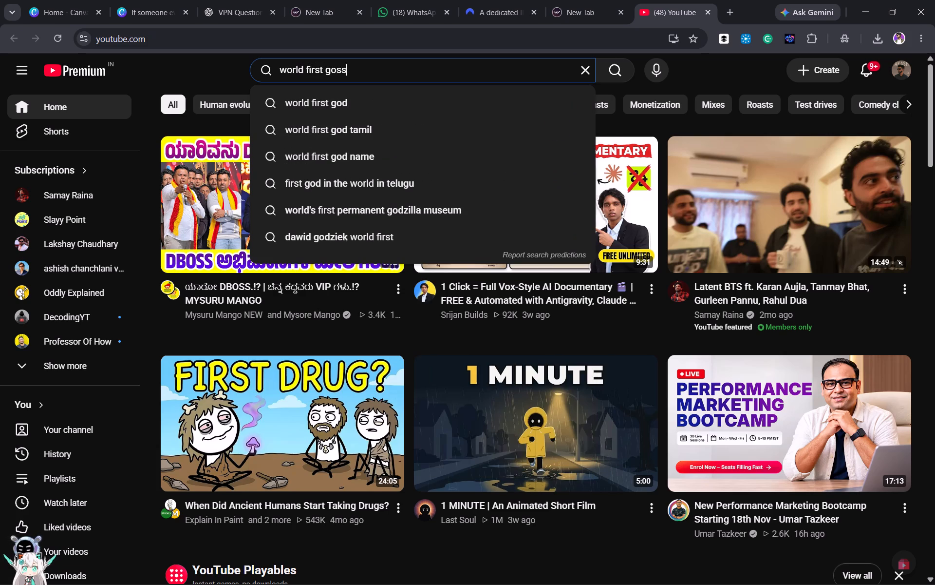
key("i")
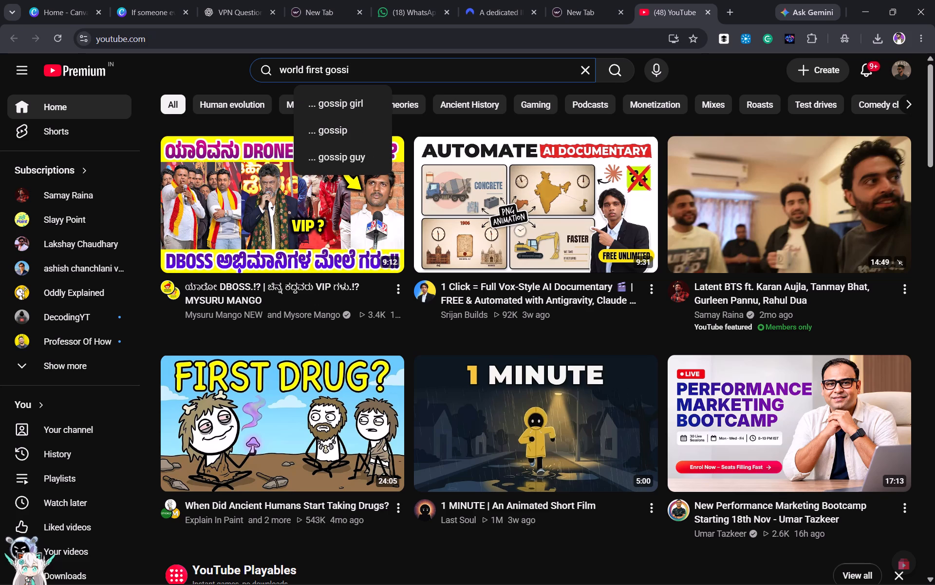
key("p")
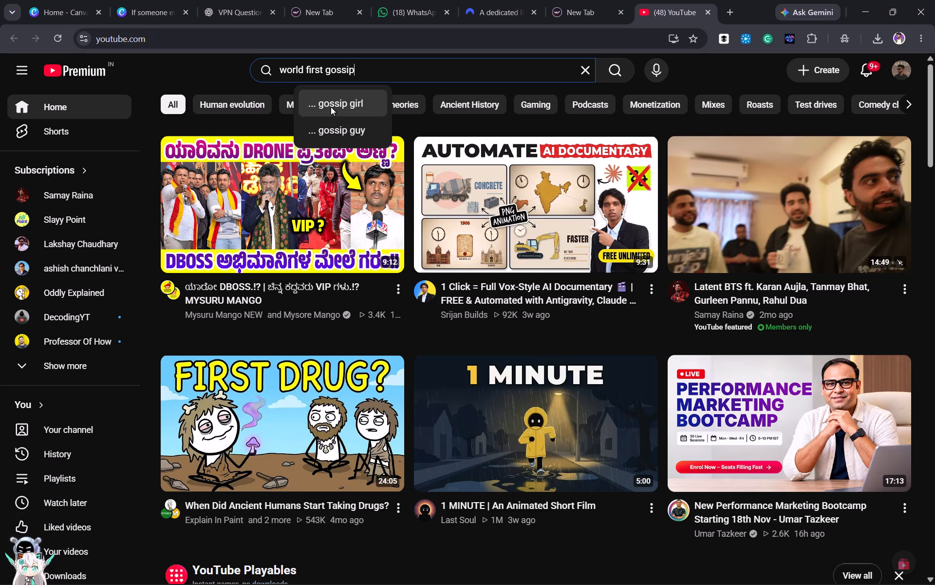
key("Return")
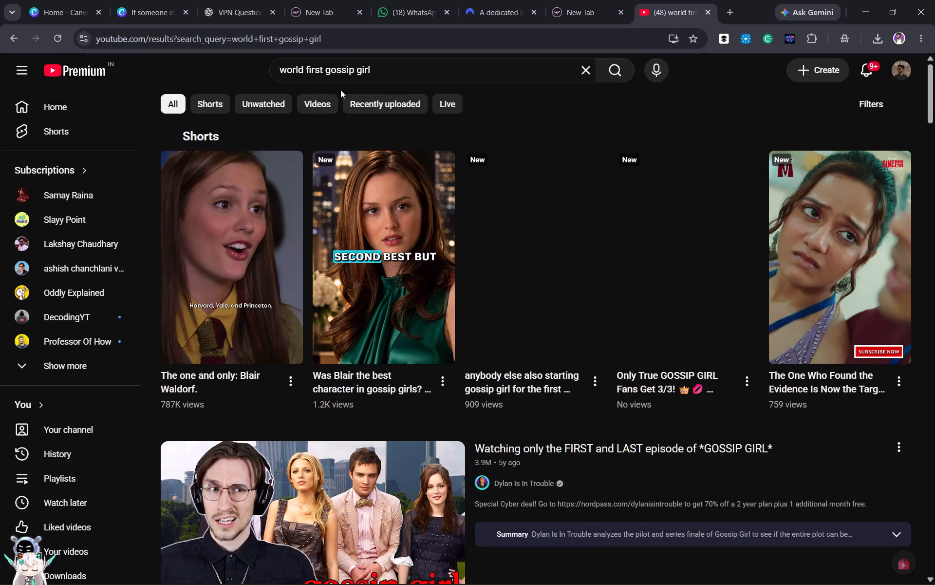
left_click_drag(356, 70, 401, 70)
key("Delete")
key("Return")
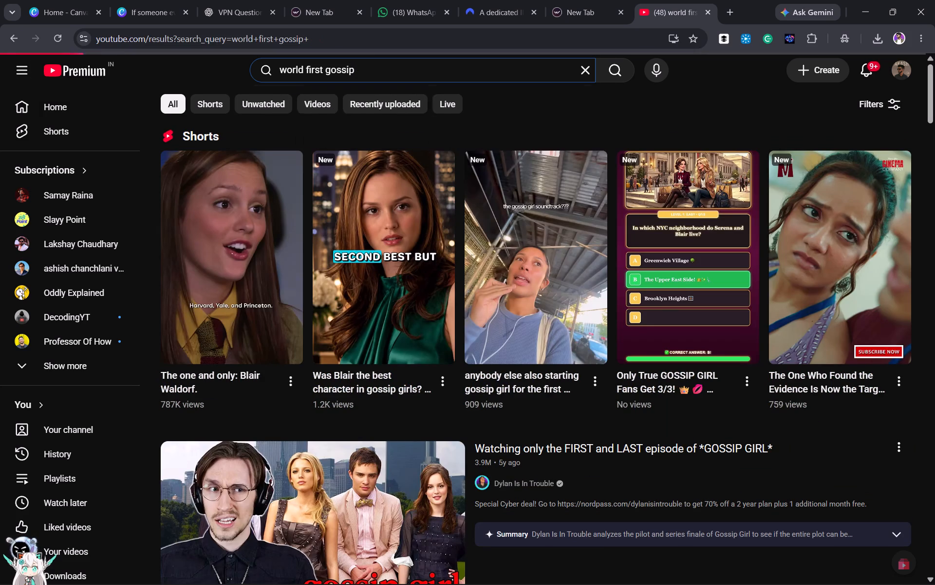
Refine the YouTube search to "world first gossip started".
scroll(389, 142, "down", 4)
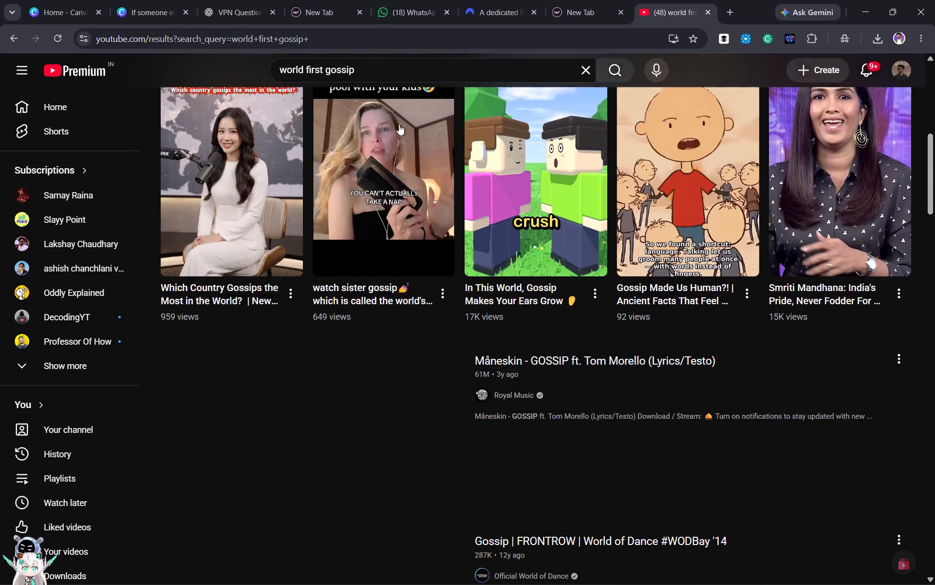
left_click(392, 71)
type("started")
key("Return")
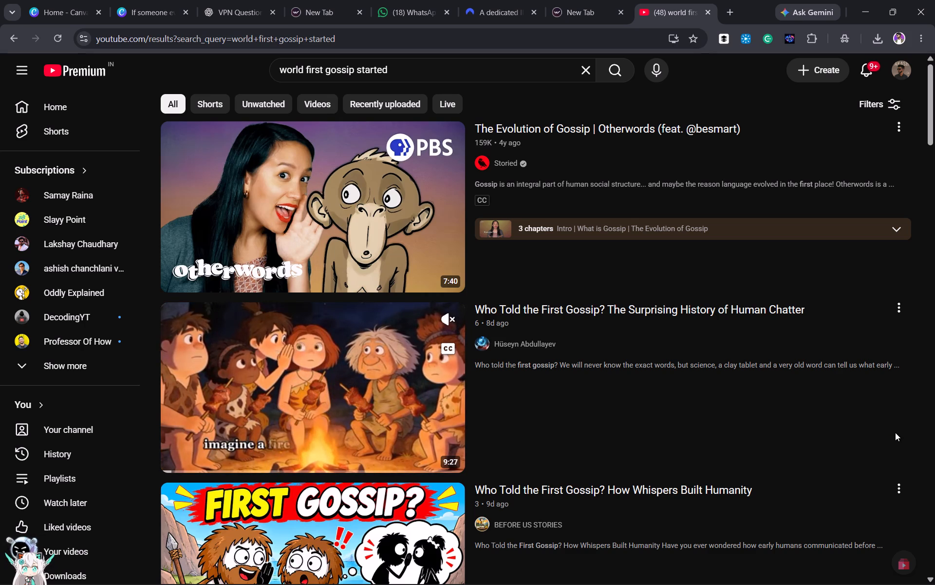
Look through the search results for videos about how gossip began among early humans.
scroll(841, 173, "down", 2)
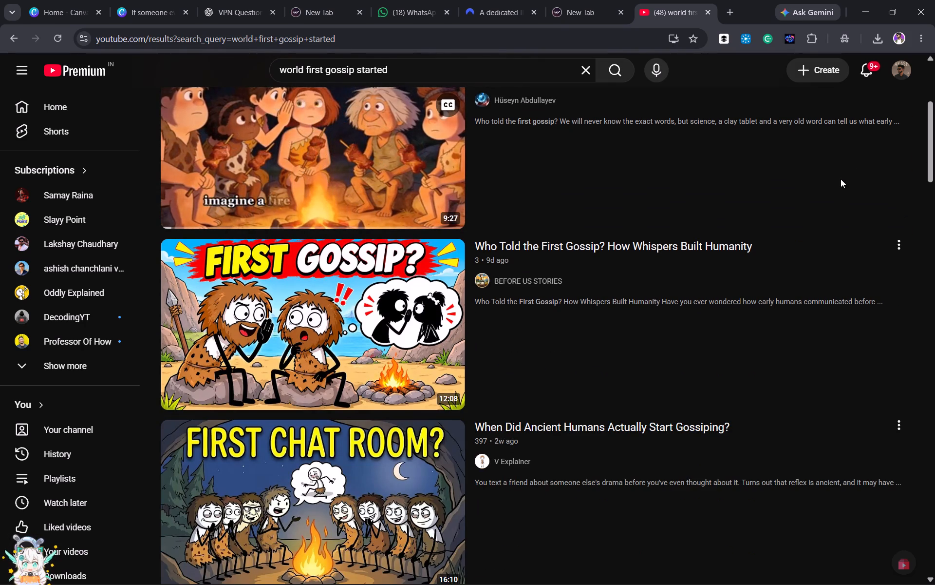
scroll(841, 180, "down", 7)
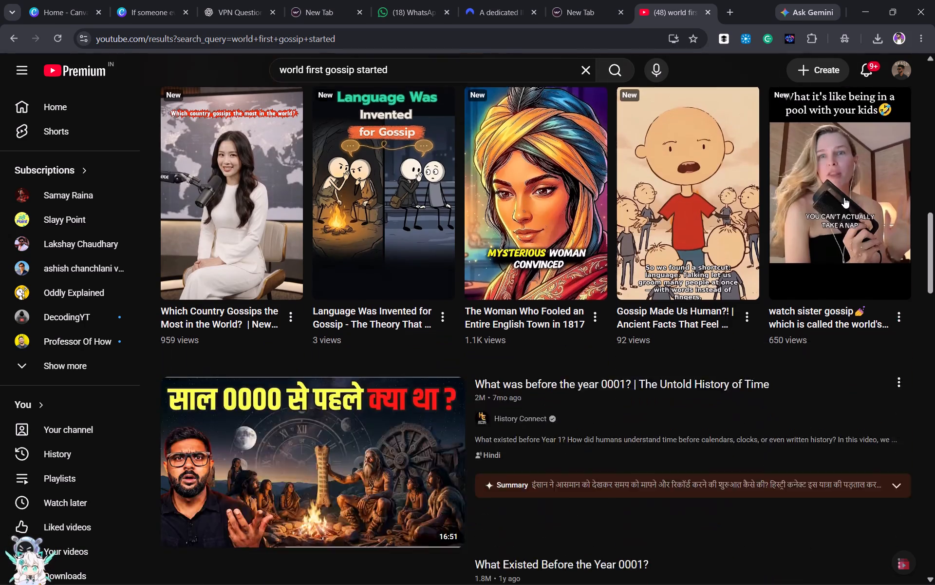
scroll(844, 197, "up", 5)
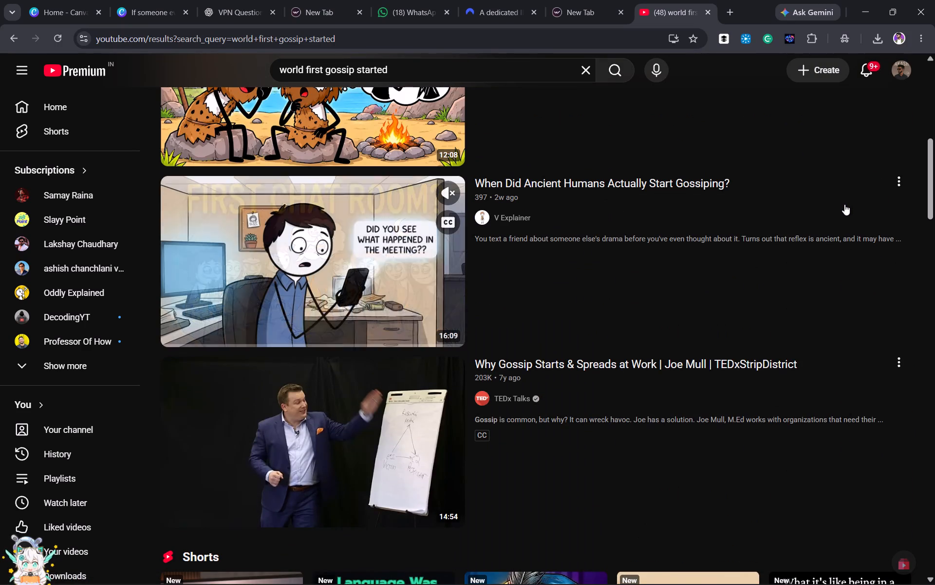
left_click(449, 223)
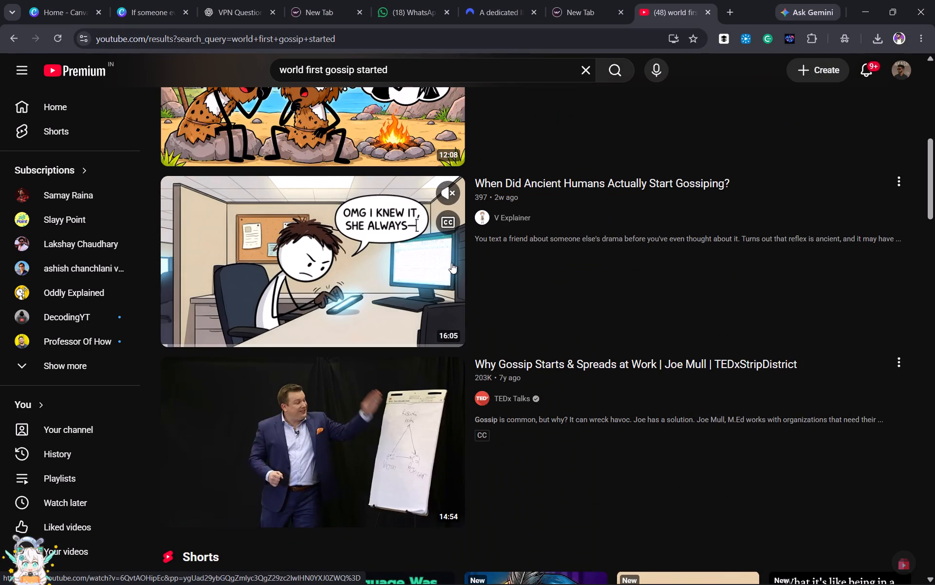
scroll(457, 264, "down", 5)
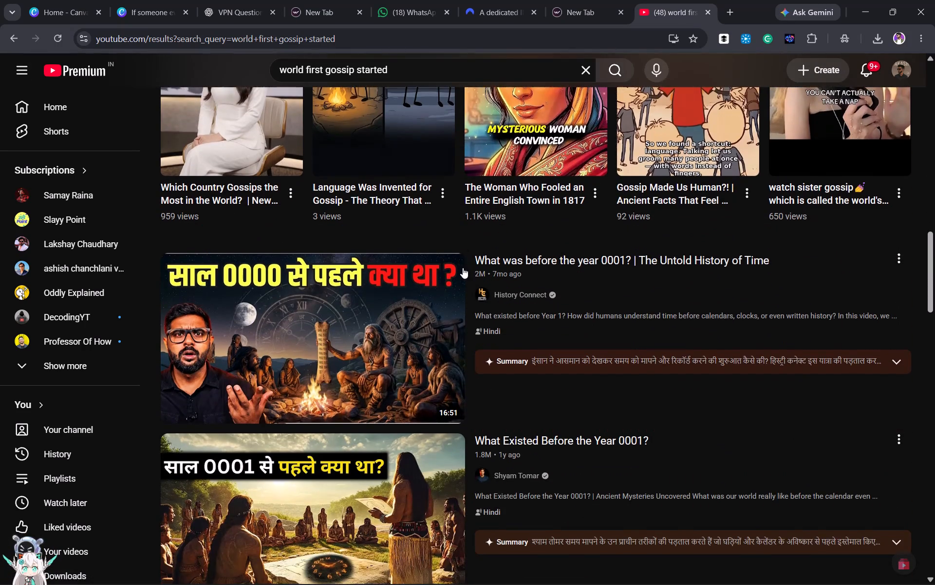
scroll(463, 268, "down", 8)
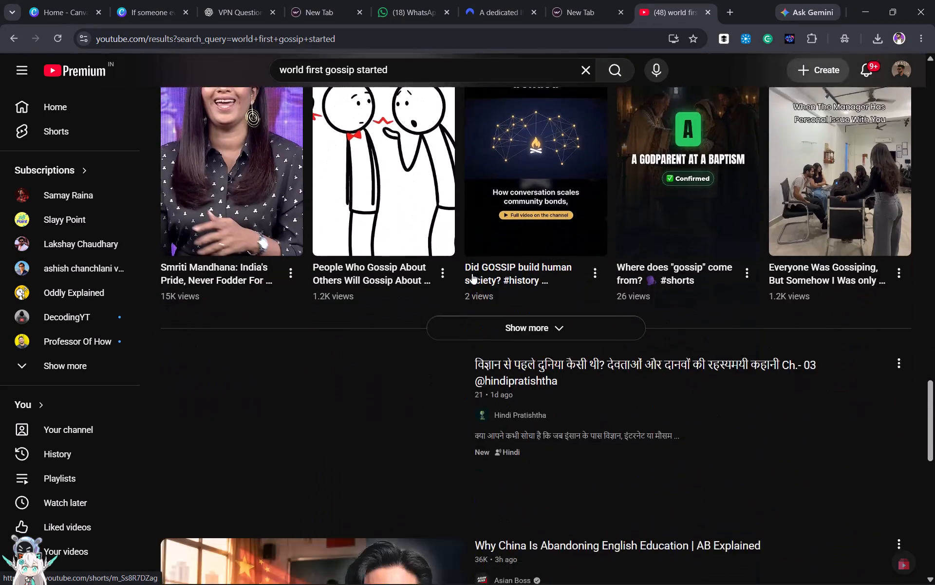
scroll(472, 274, "down", 5)
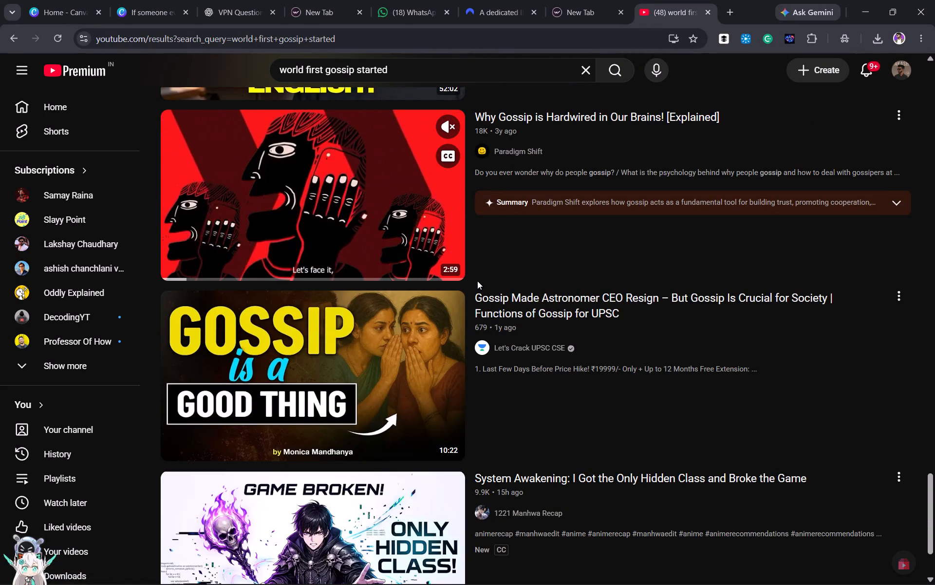
scroll(480, 281, "up", 1)
scroll(485, 268, "down", 2)
scroll(493, 226, "down", 2)
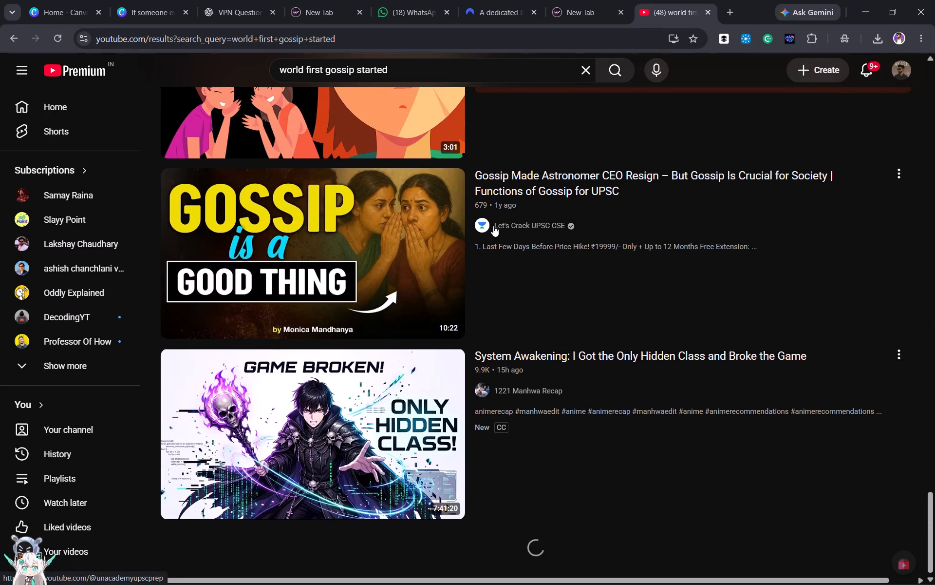
scroll(501, 209, "down", 6)
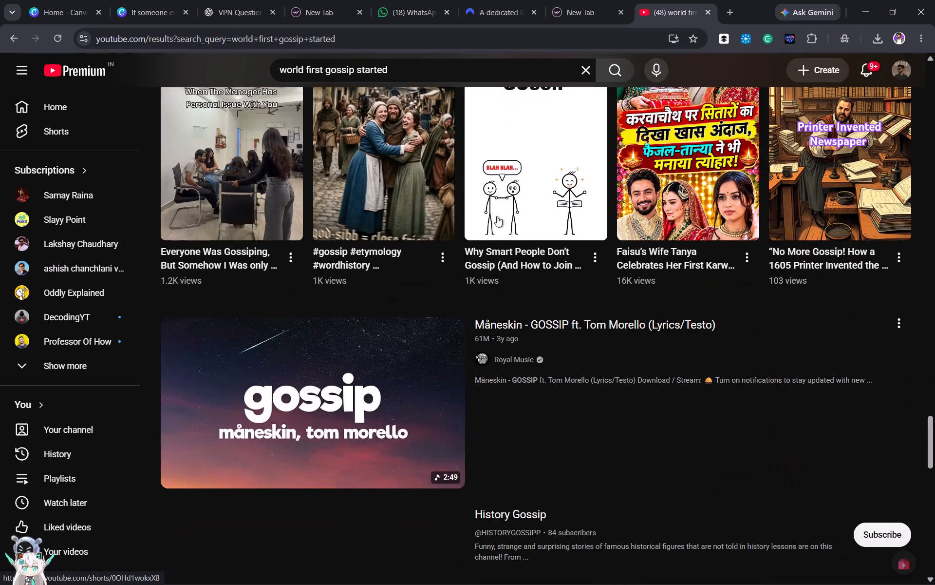
scroll(495, 215, "up", 20)
scroll(495, 215, "up", 19)
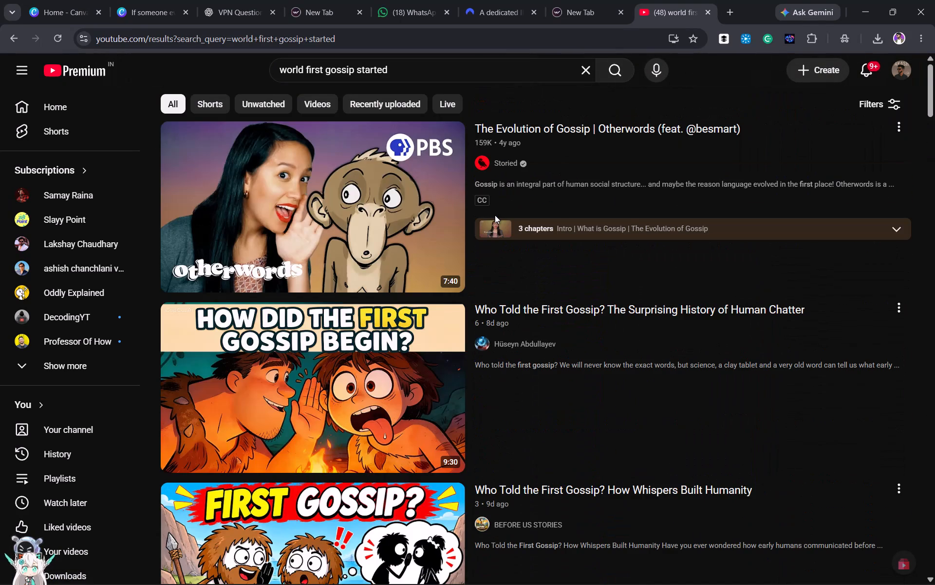
Open the video "The Evolution of Gossip | Otherwords" and pause its playback.
left_click(342, 193)
left_click(342, 198)
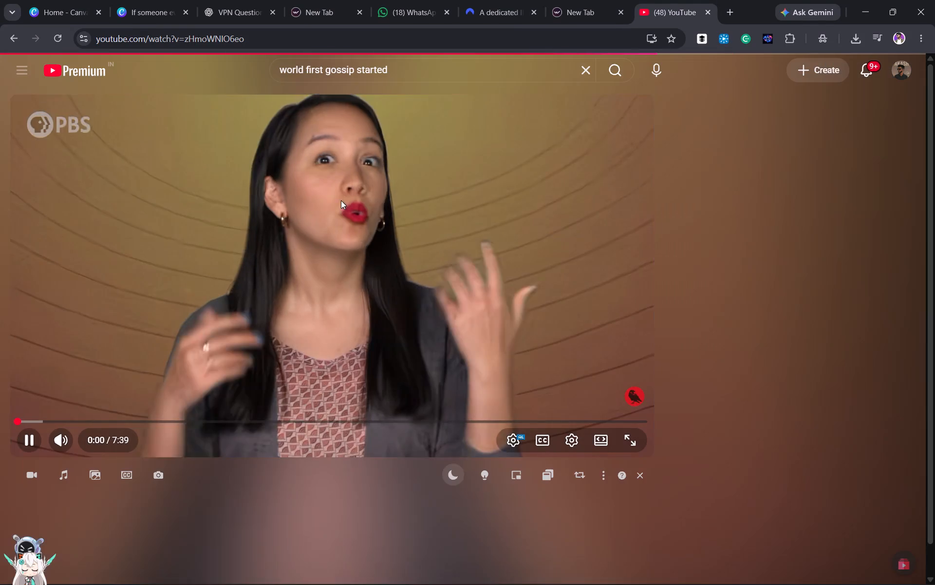
Expand the video's full description and examine its sources, credits, chapters and details.
scroll(317, 227, "down", 2)
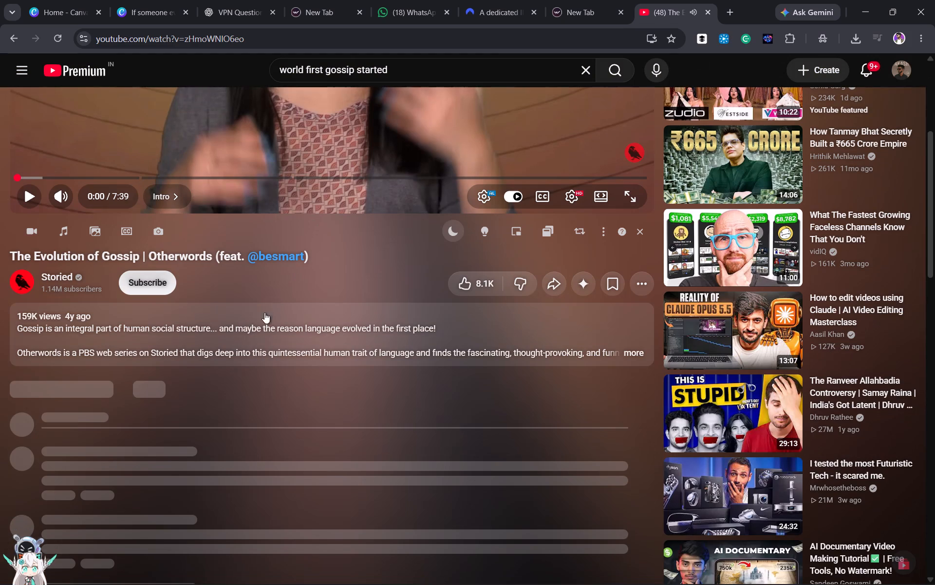
left_click(647, 352)
scroll(528, 335, "down", 1)
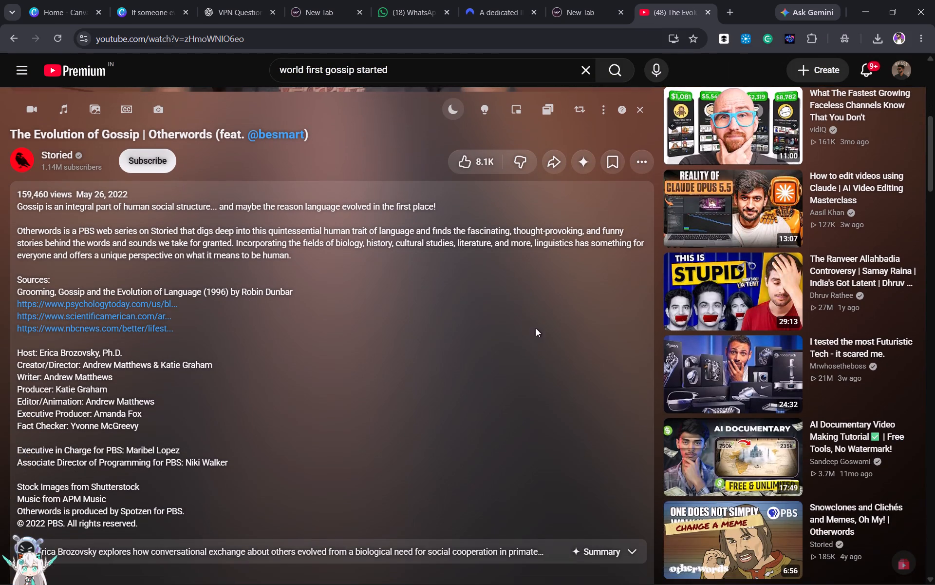
scroll(561, 309, "down", 1)
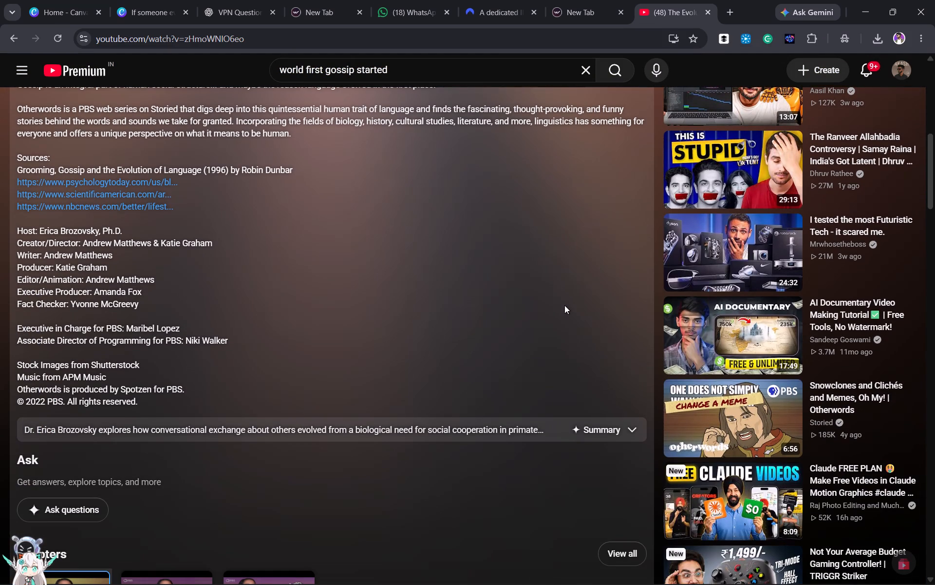
scroll(571, 303, "down", 1)
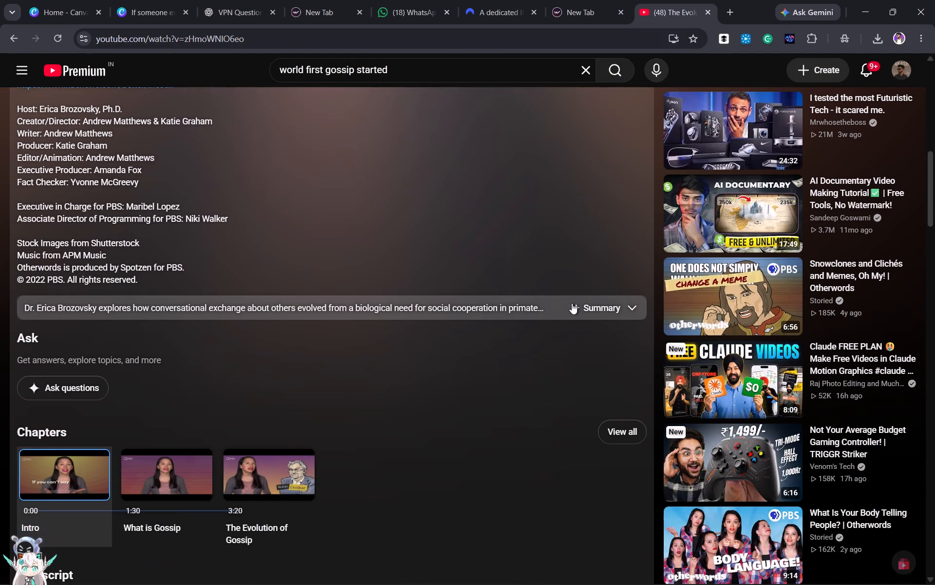
scroll(572, 306, "down", 4)
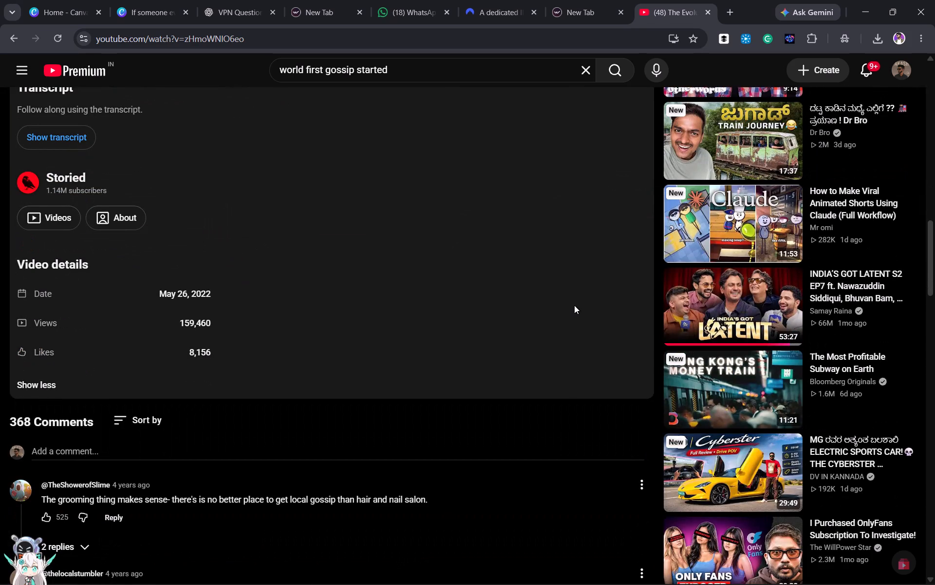
scroll(575, 305, "up", 5)
scroll(575, 306, "down", 5)
scroll(575, 308, "up", 7)
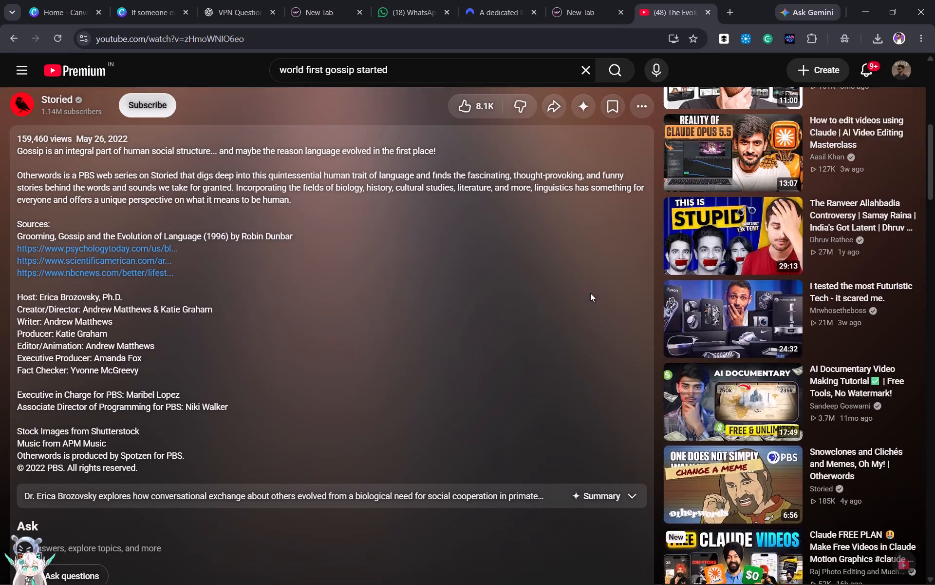
scroll(590, 293, "up", 1)
scroll(595, 292, "down", 2)
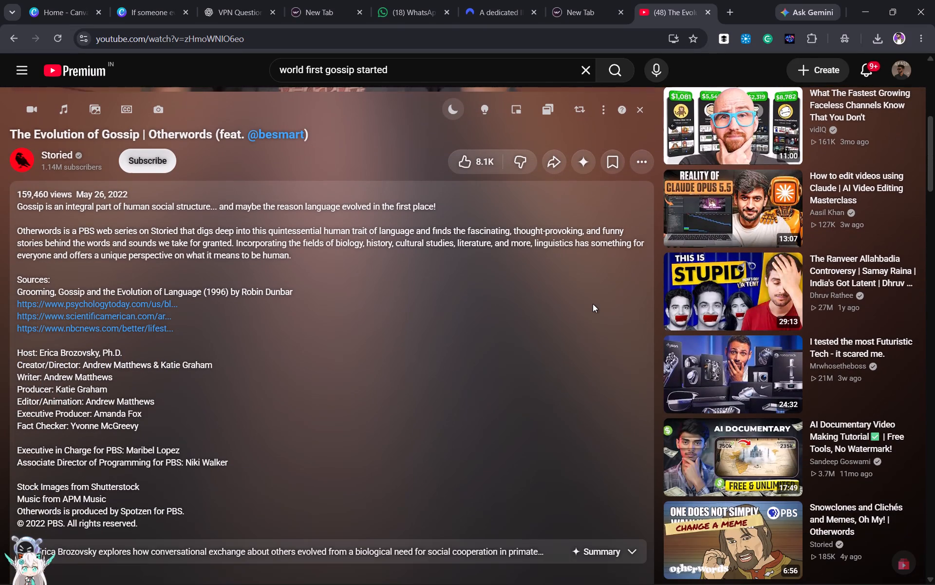
scroll(593, 304, "down", 2)
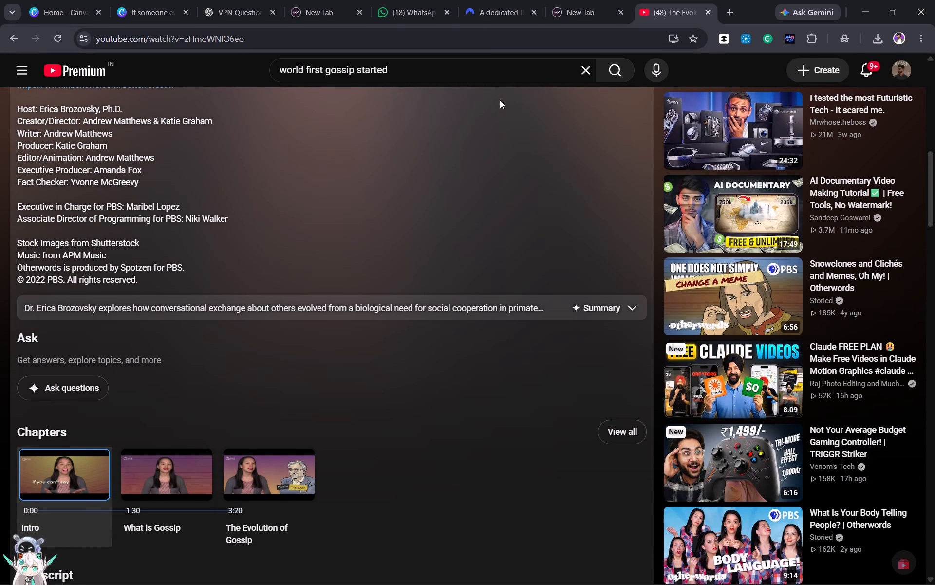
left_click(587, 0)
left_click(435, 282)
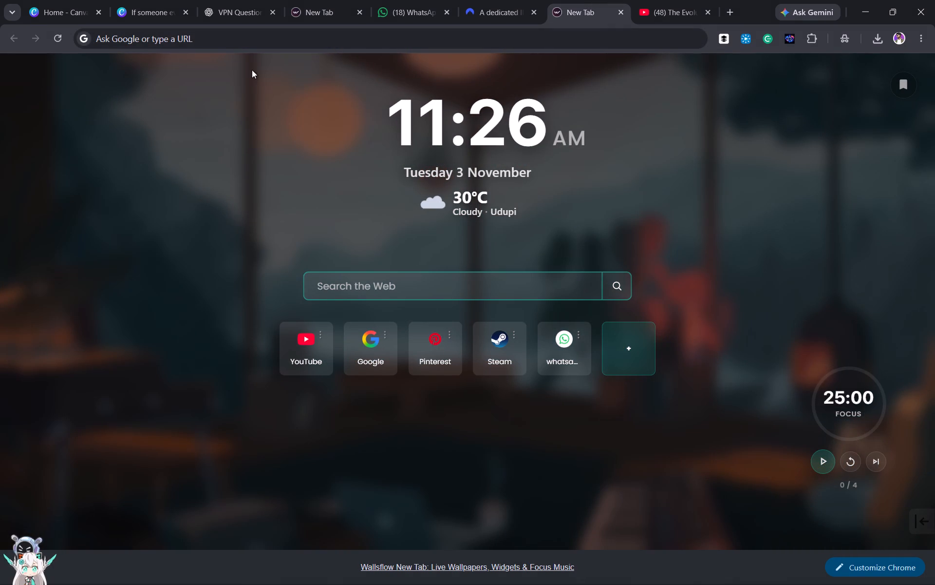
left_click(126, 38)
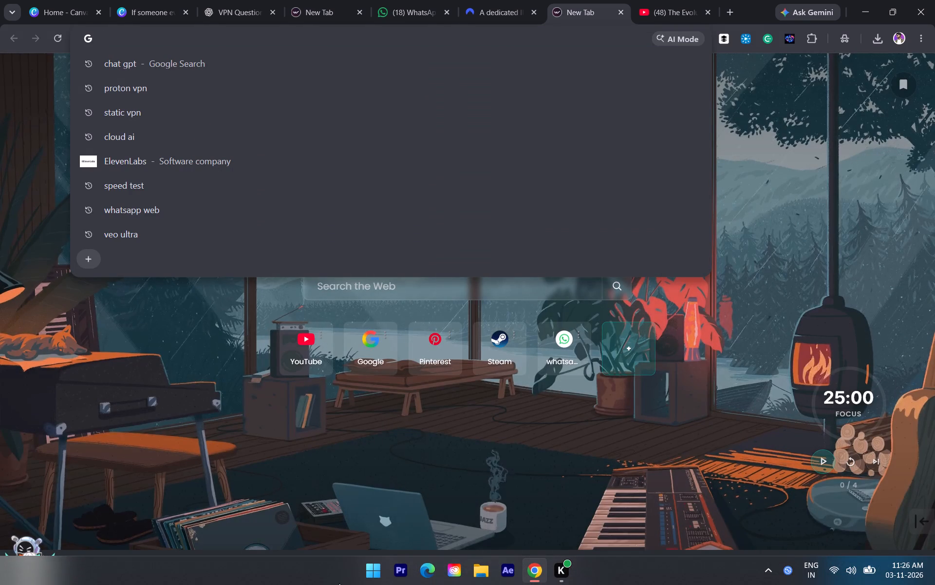
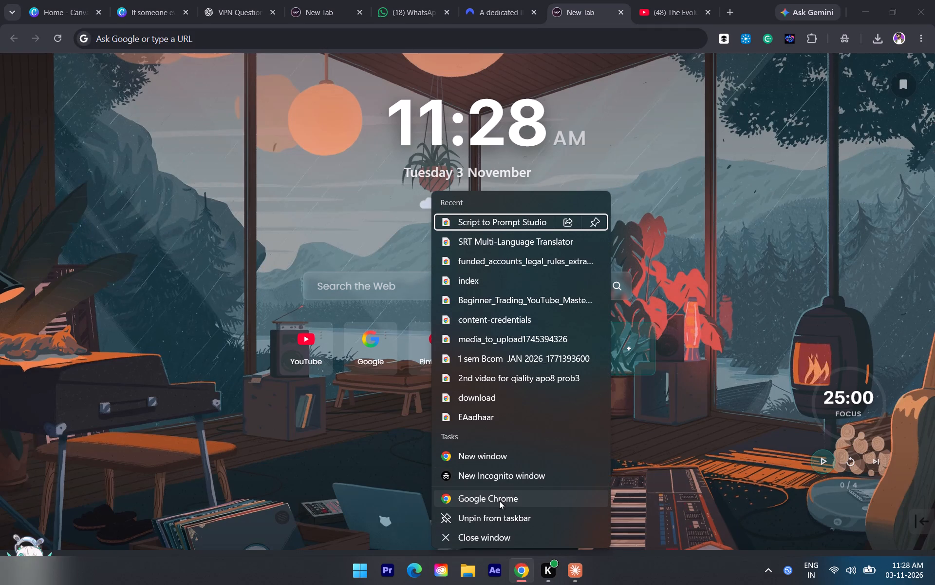
left_click(499, 501)
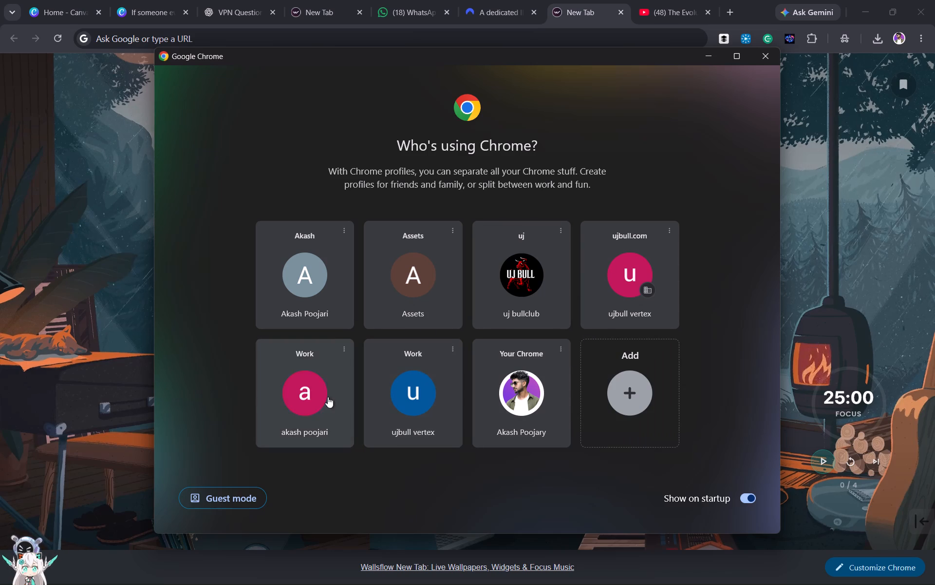
left_click(314, 397)
Open YouTube Studio using the earlier "youtube studio" search and show the Oddly Explained channel's content list.
left_click(428, 221)
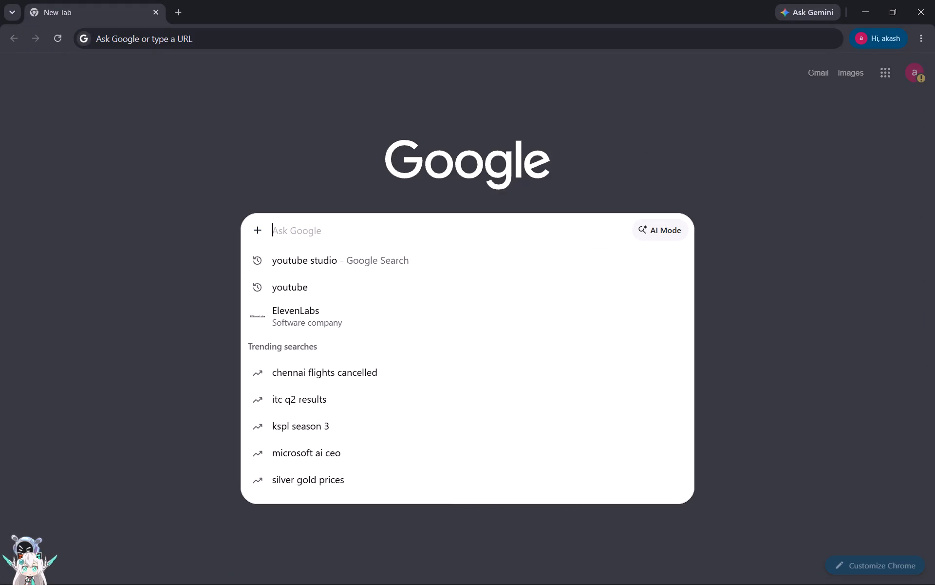
left_click(346, 264)
left_click(176, 197)
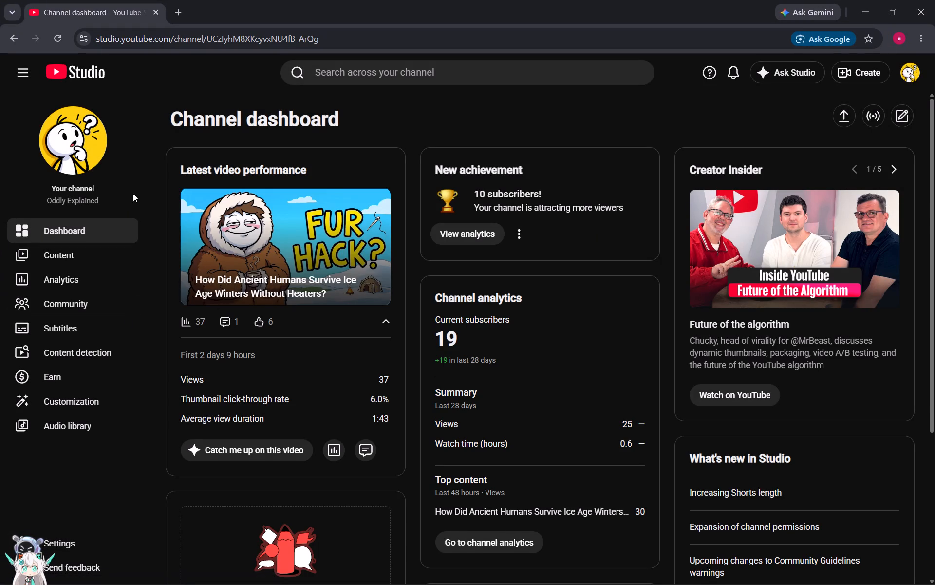
left_click(70, 253)
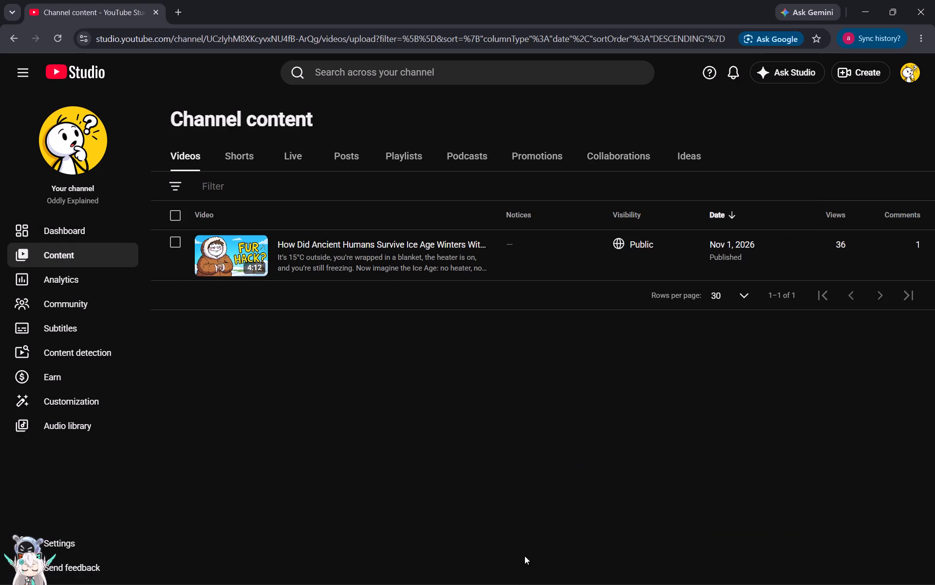
Open the Downloads folder in File Explorer and look through its files for the finished gossip video.
left_click(442, 572)
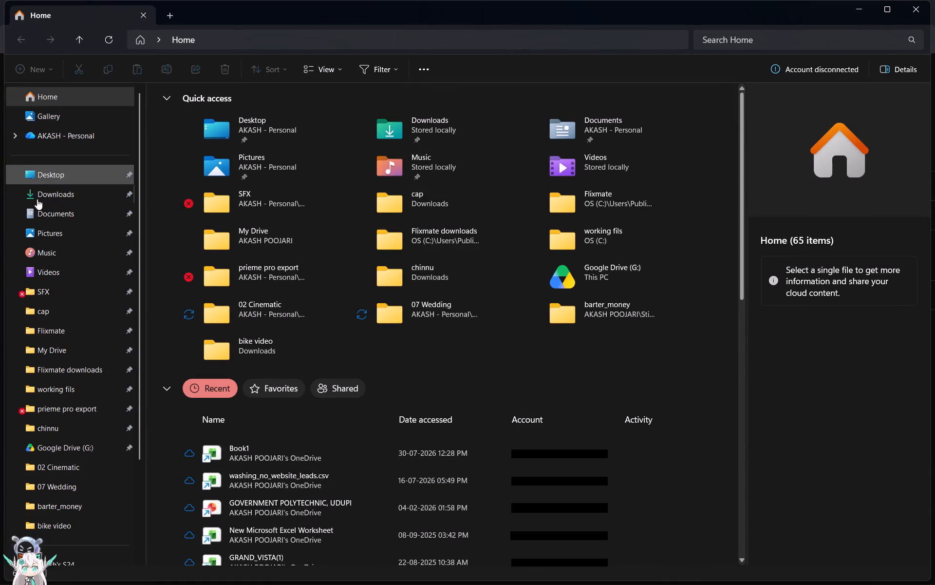
left_click(41, 199)
scroll(326, 258, "down", 2)
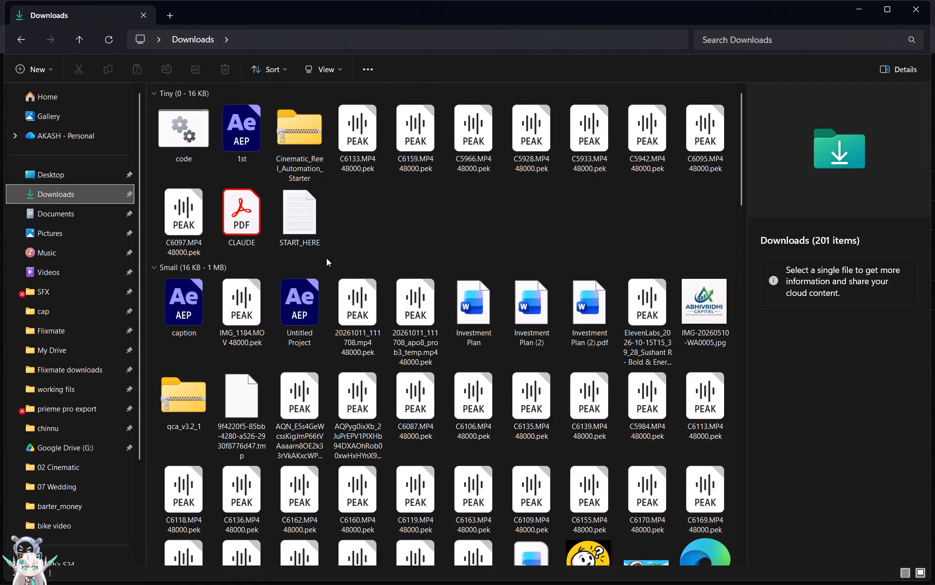
scroll(326, 258, "down", 13)
scroll(587, 435, "up", 6)
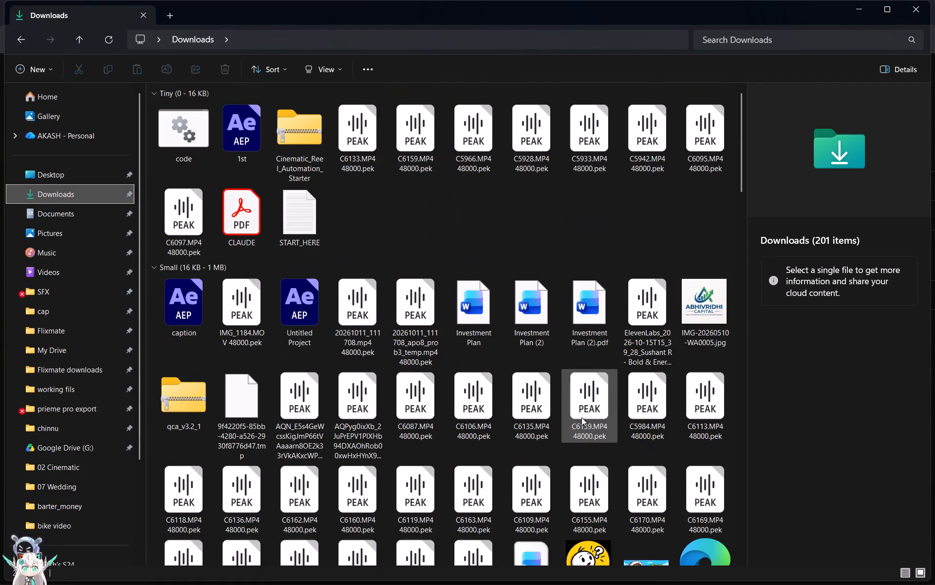
scroll(581, 417, "up", 6)
scroll(432, 220, "down", 2)
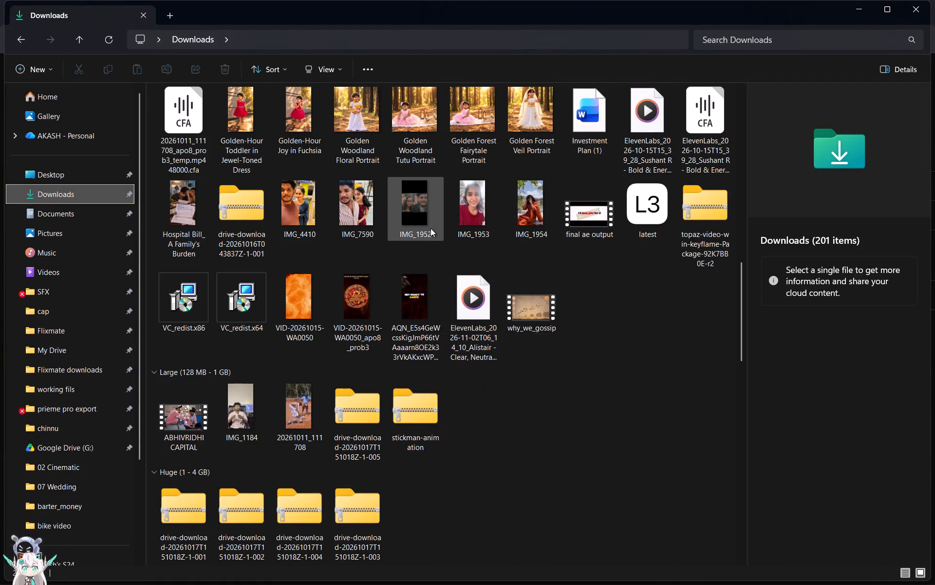
scroll(643, 186, "up", 4)
Search Downloads for "bike", look through the matching files, and return to the Downloads folder.
left_click(767, 42)
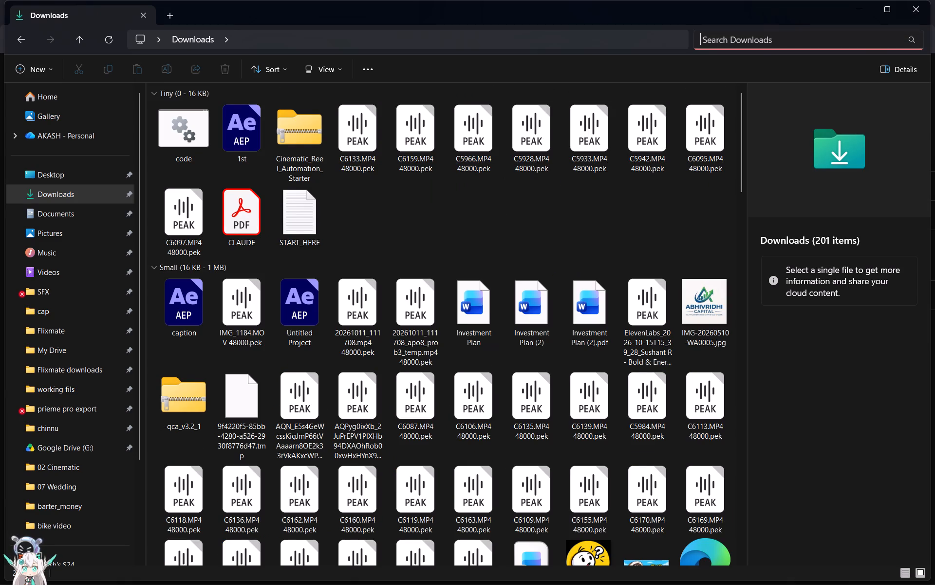
type("bike")
key("Return")
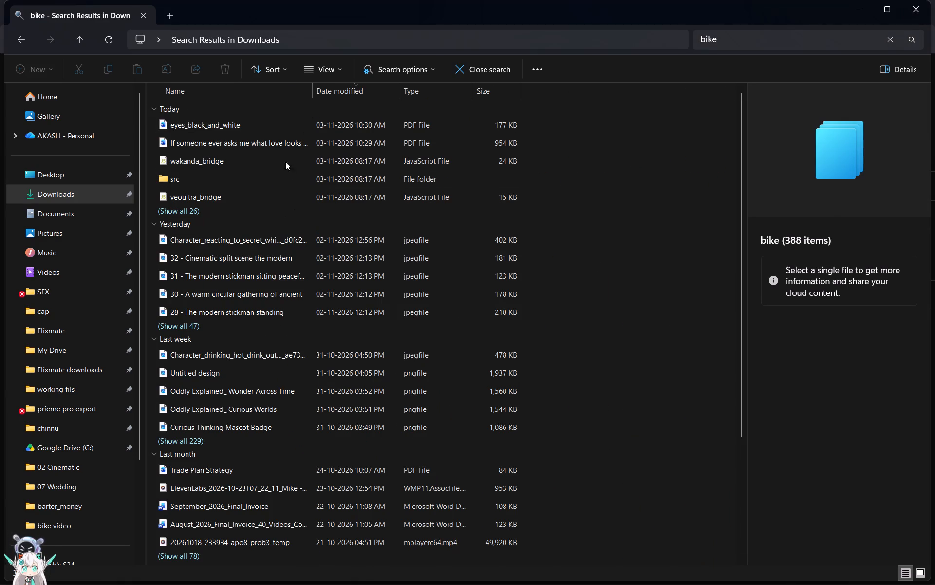
left_click(290, 124)
left_click(264, 157)
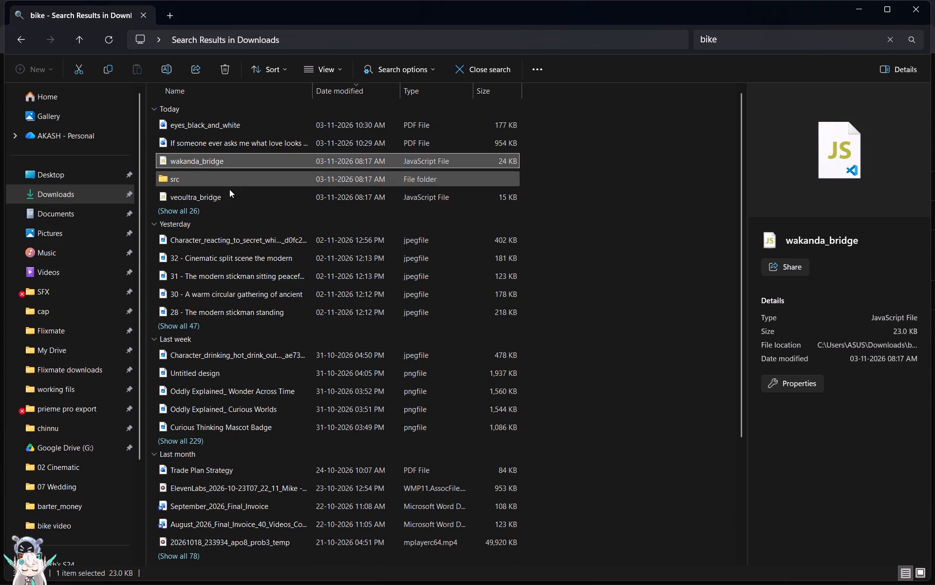
scroll(221, 224, "down", 6)
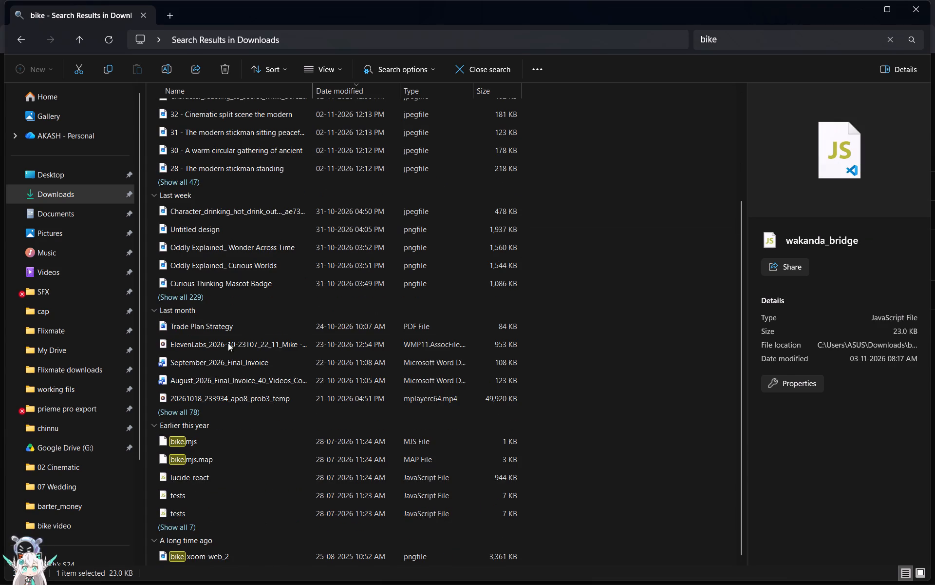
left_click(11, 40)
left_click(16, 40)
Look through Downloads for the gossip video, preview why_we_gossip.mp4, and close the preview.
scroll(582, 213, "down", 1)
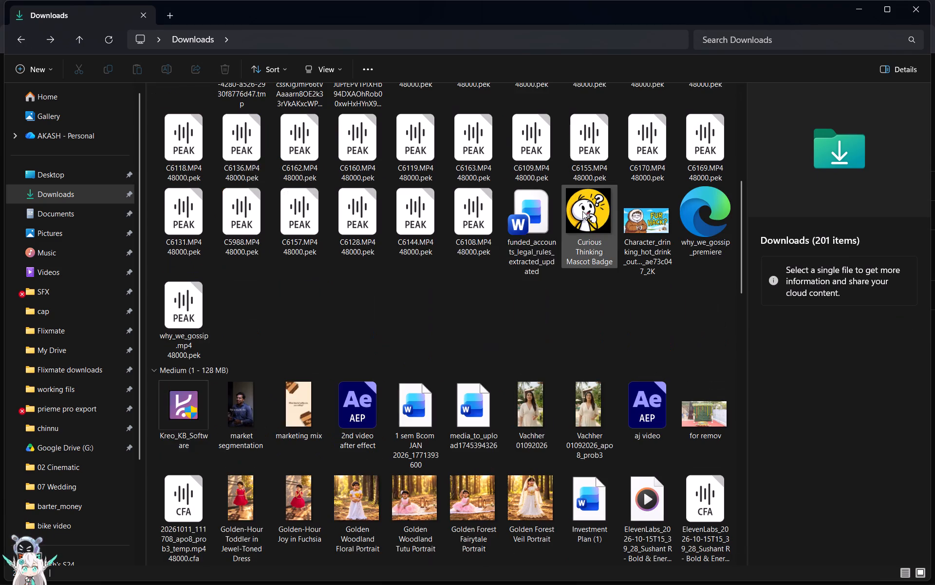
scroll(582, 207, "down", 2)
scroll(582, 200, "up", 1)
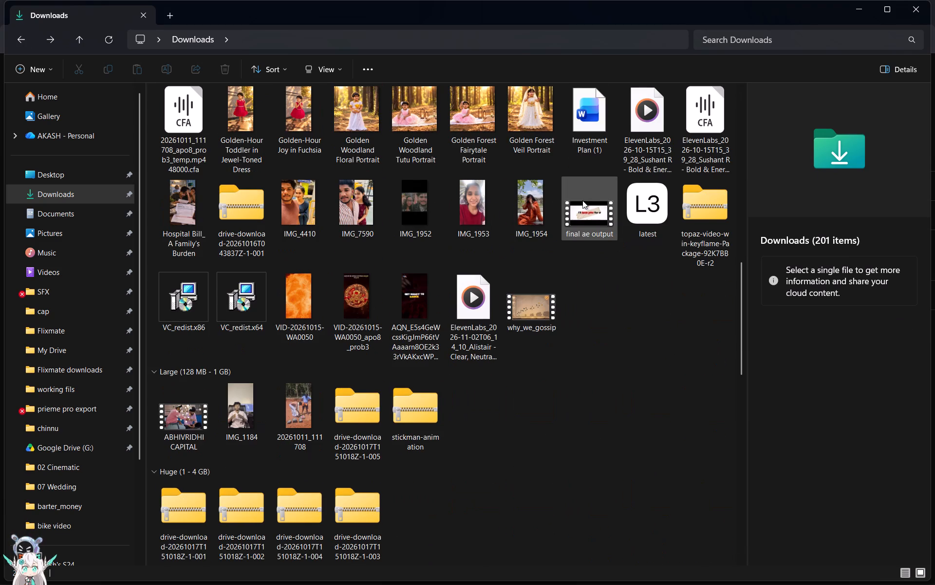
scroll(582, 200, "down", 6)
scroll(586, 197, "up", 5)
scroll(570, 273, "up", 3)
scroll(570, 270, "down", 2)
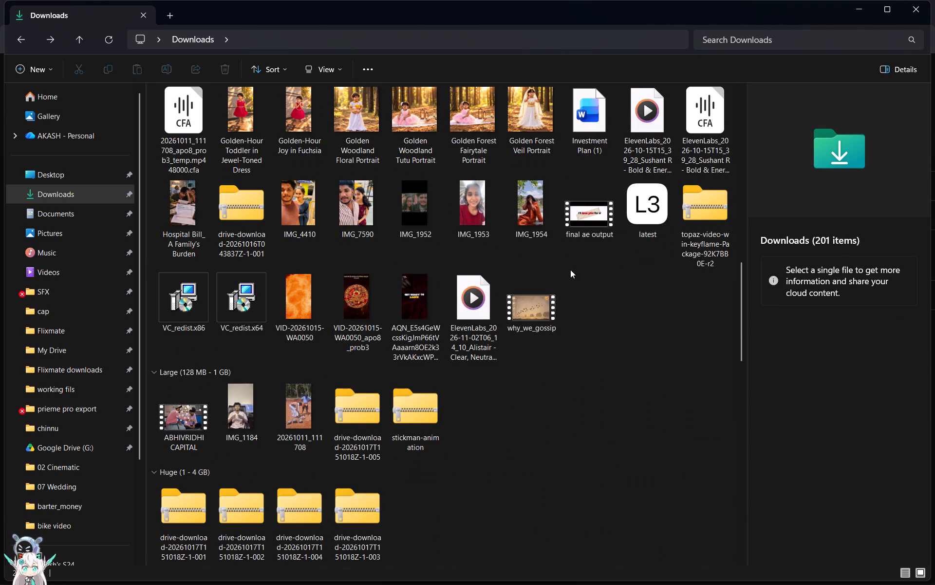
left_click(523, 302)
key("space")
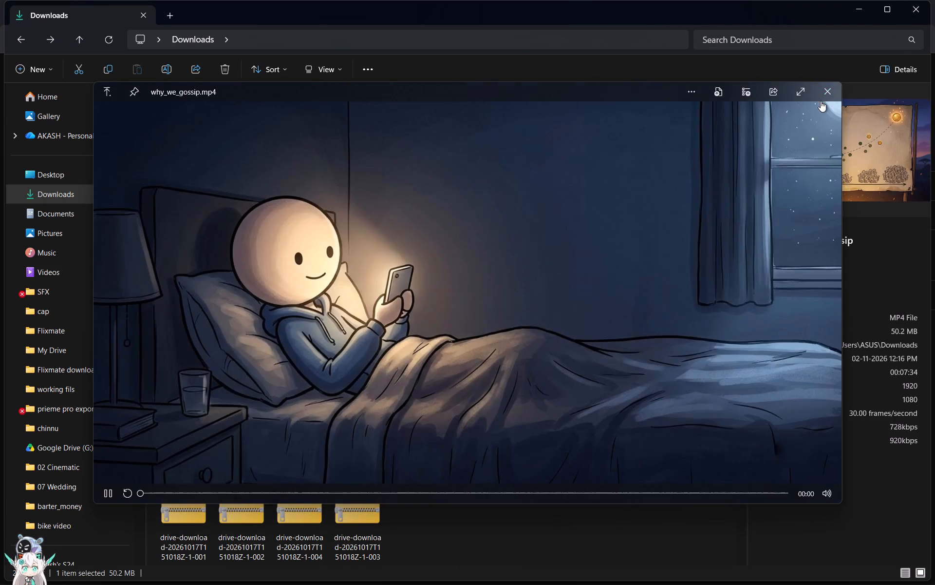
left_click(830, 97)
Open the "prieme pro export" folder and select the "why_we_gossip logo added" video.
left_click(68, 409)
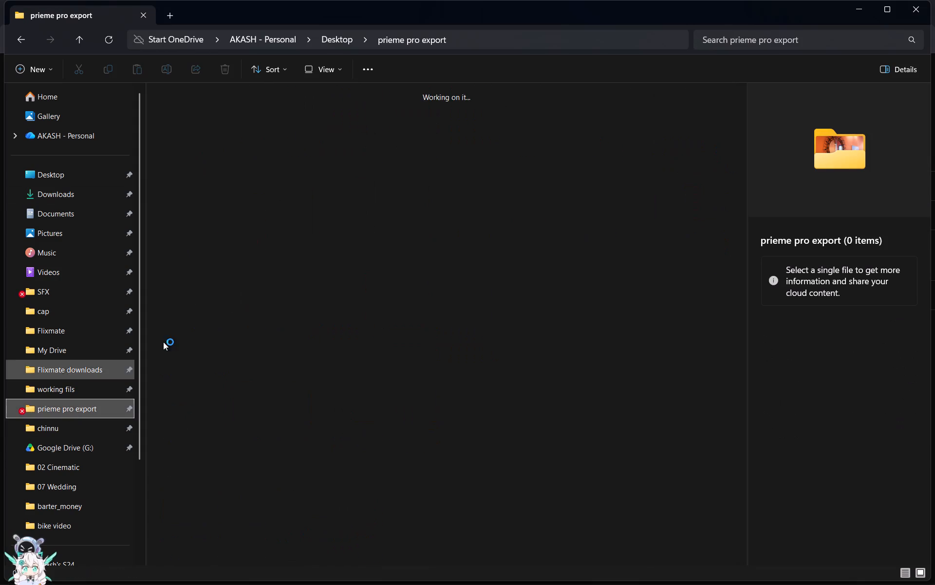
left_click(215, 131)
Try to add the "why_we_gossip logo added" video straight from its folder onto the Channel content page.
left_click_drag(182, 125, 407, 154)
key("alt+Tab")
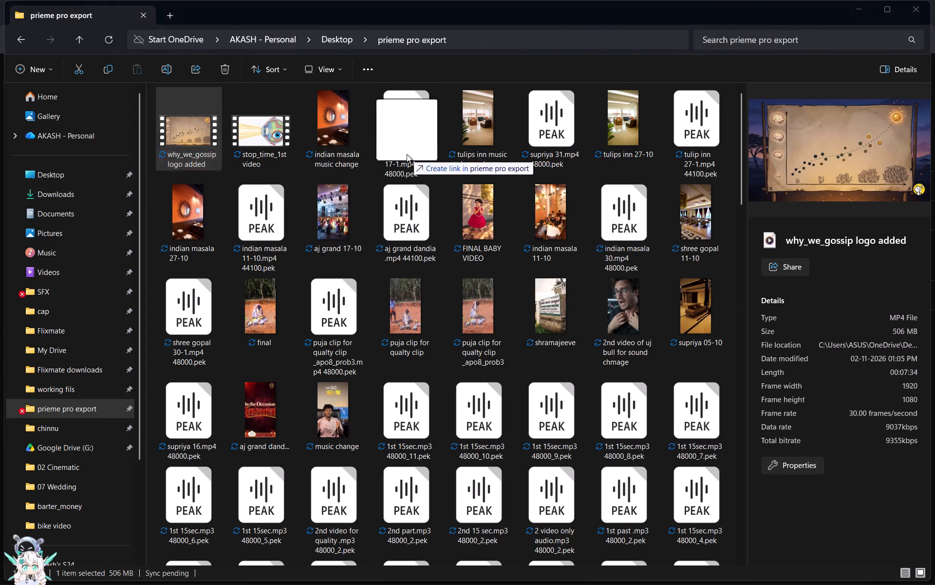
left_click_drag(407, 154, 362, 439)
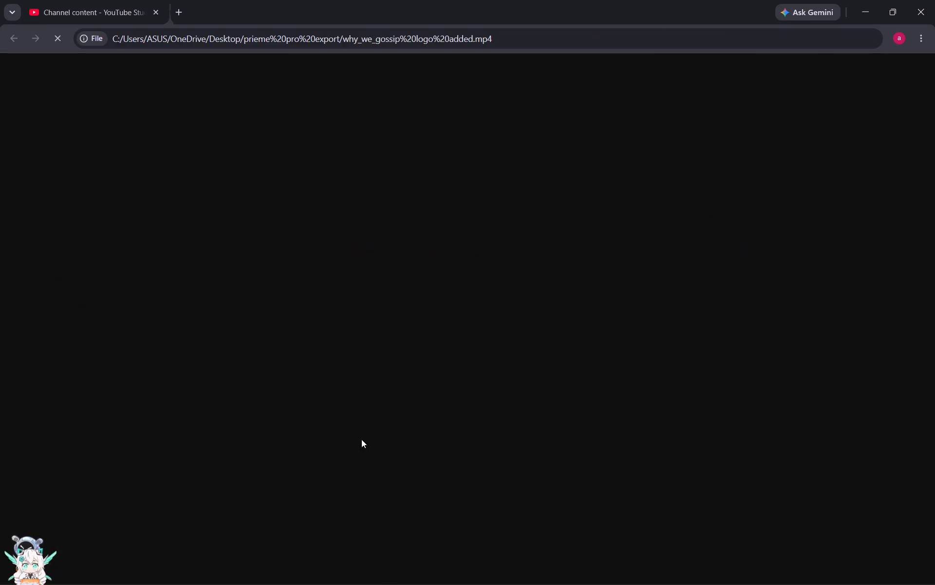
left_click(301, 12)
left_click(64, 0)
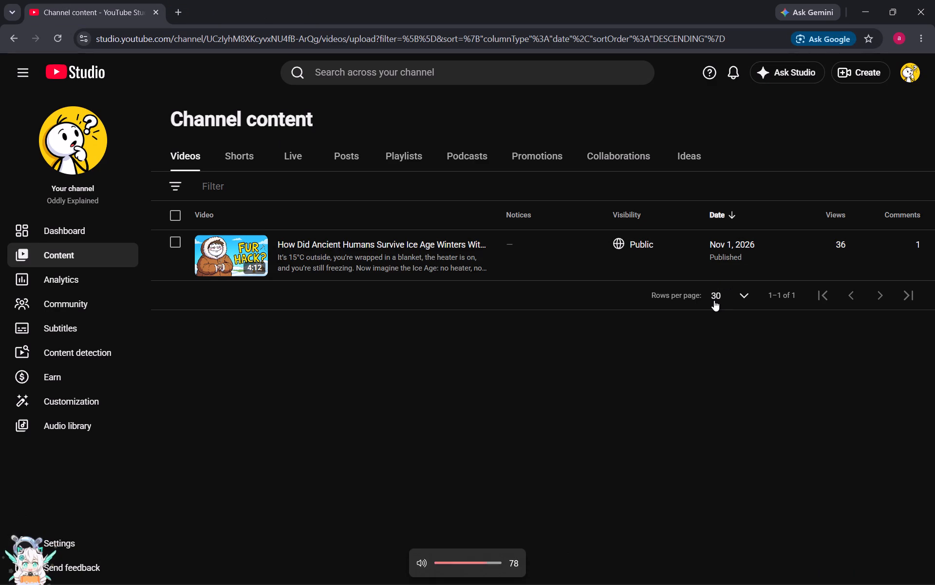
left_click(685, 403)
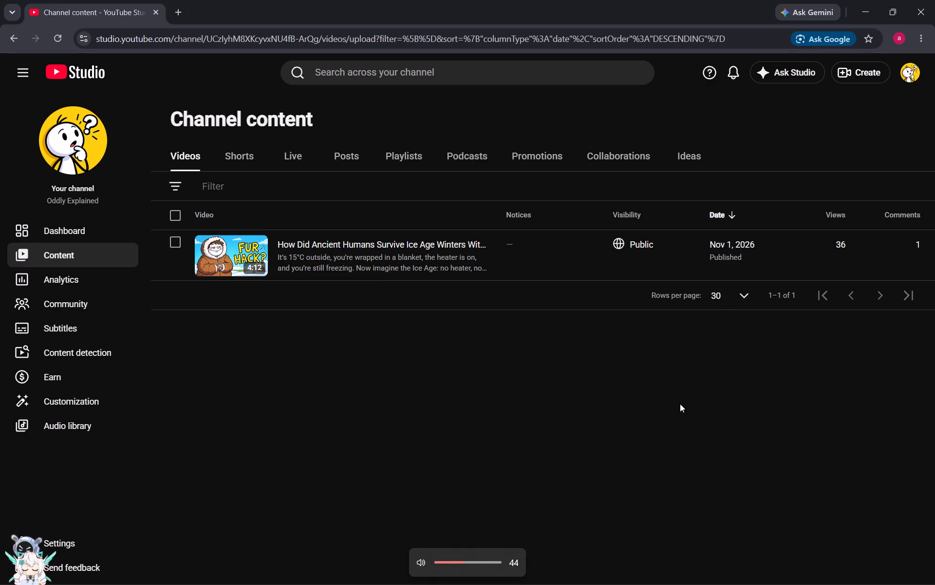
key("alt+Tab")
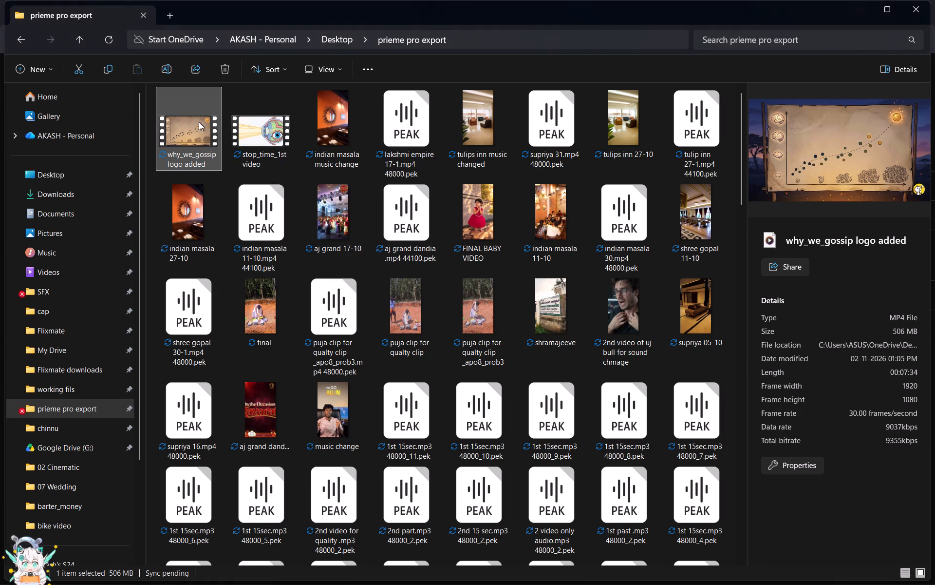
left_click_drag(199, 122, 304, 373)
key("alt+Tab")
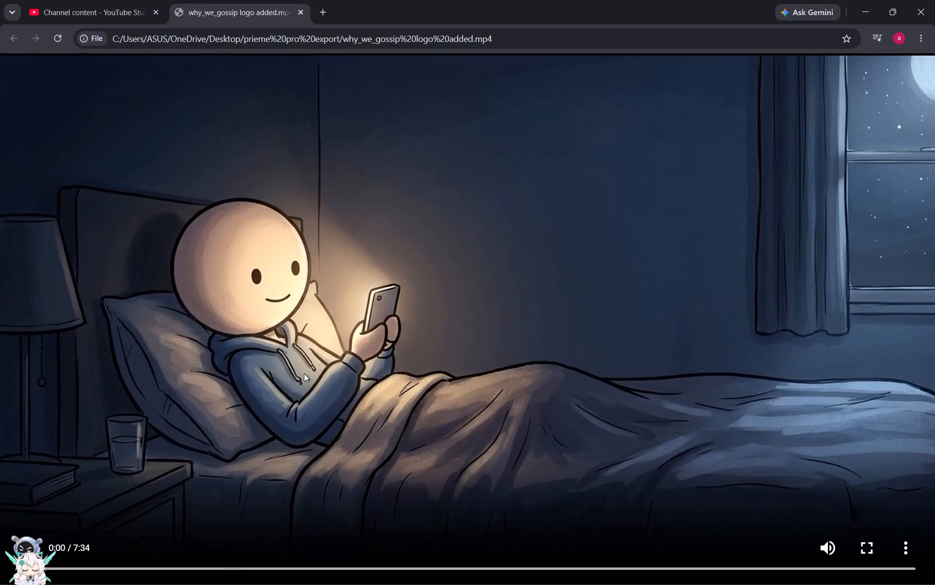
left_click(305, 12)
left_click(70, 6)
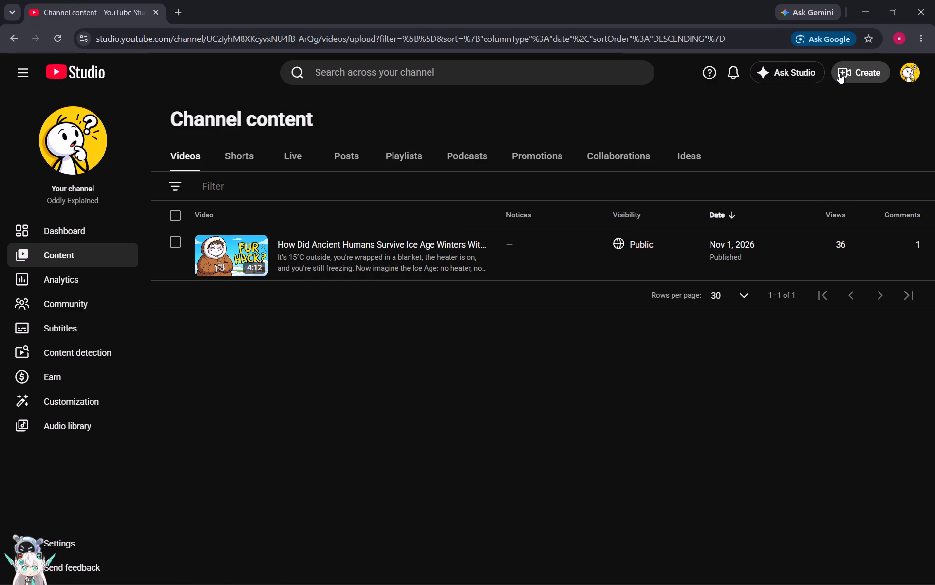
Start a video upload from the channel dashboard and supply the "why_we_gossip logo added" file from File Explorer.
left_click(107, 221)
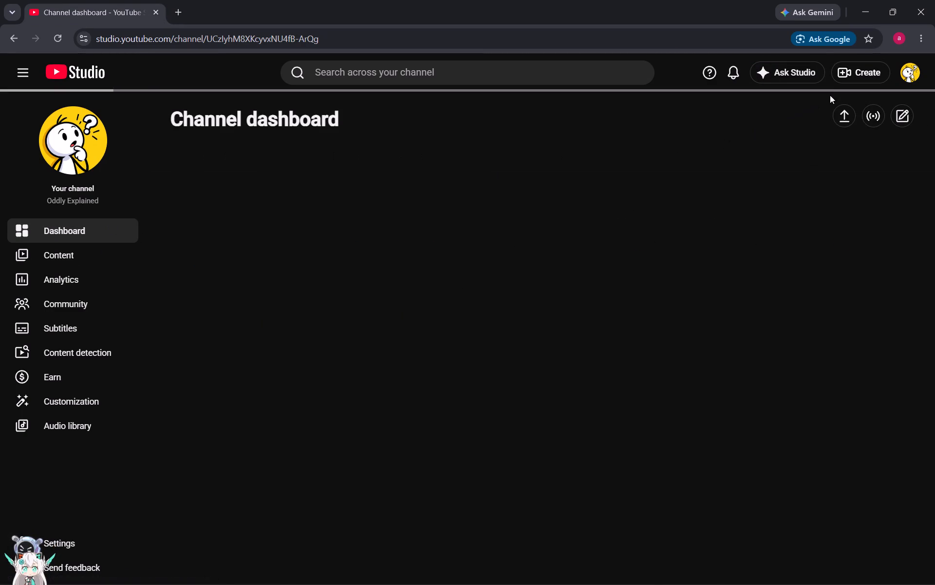
left_click(842, 118)
key("alt+Tab")
left_click_drag(194, 106, 502, 295)
key("alt+Tab")
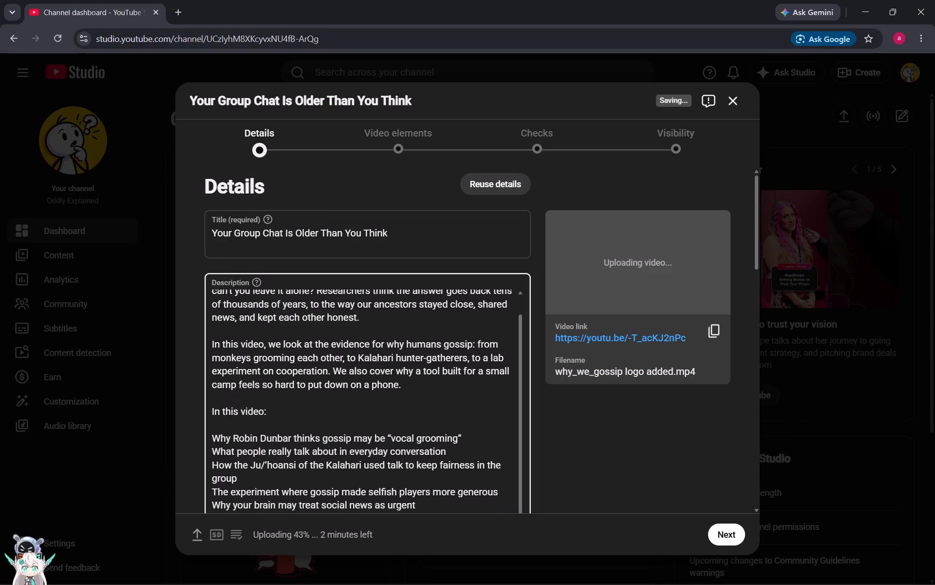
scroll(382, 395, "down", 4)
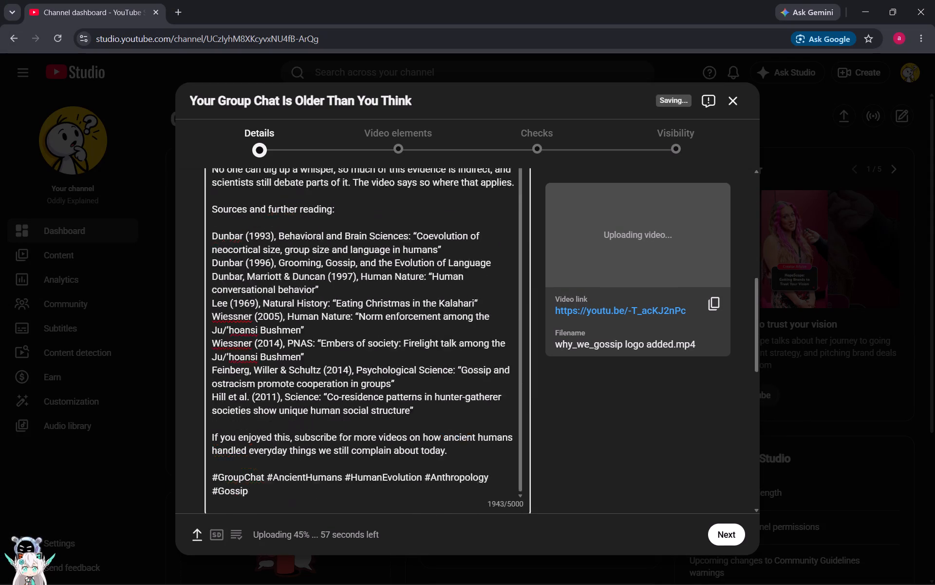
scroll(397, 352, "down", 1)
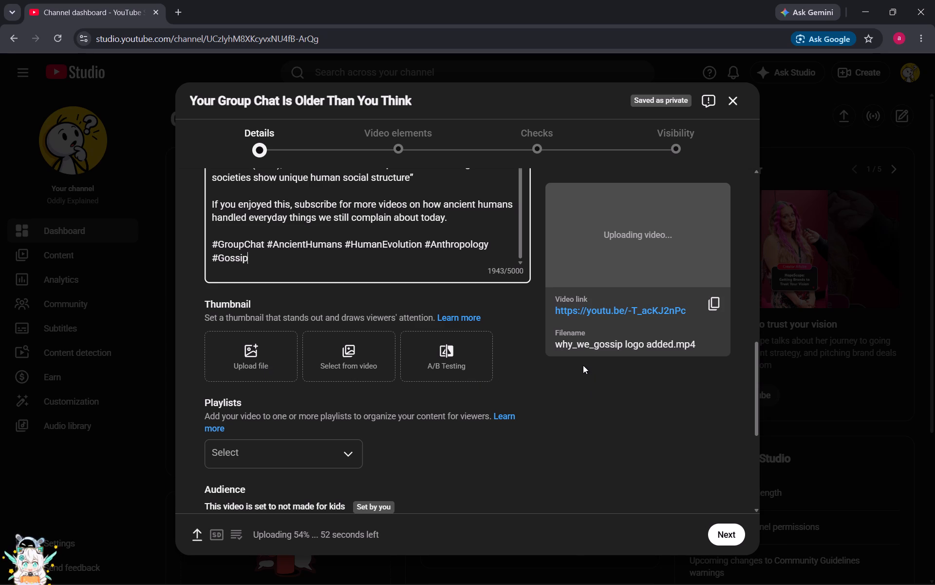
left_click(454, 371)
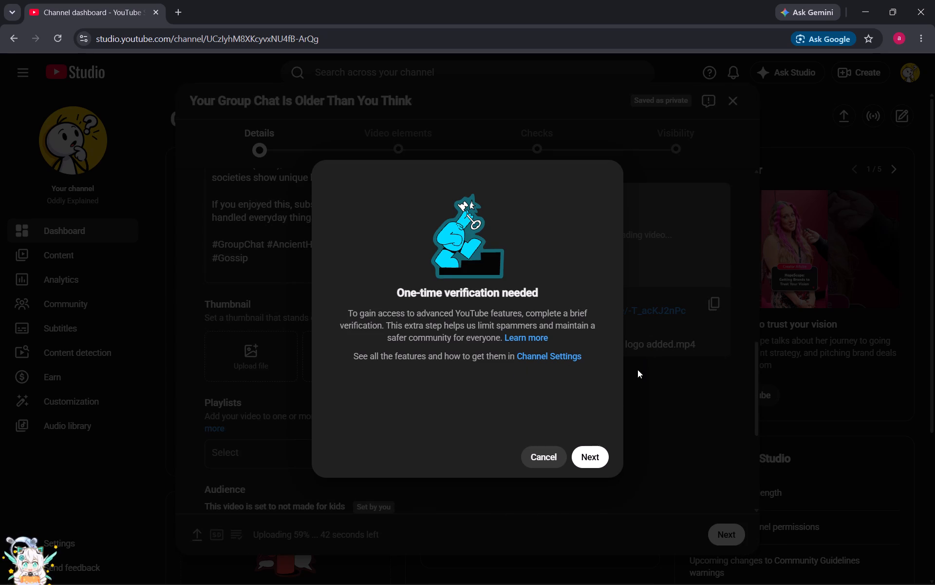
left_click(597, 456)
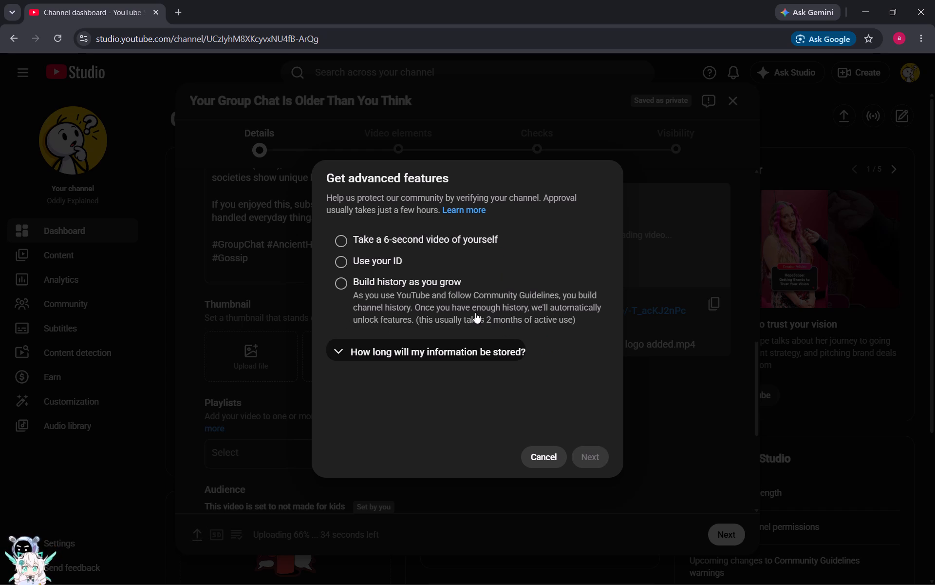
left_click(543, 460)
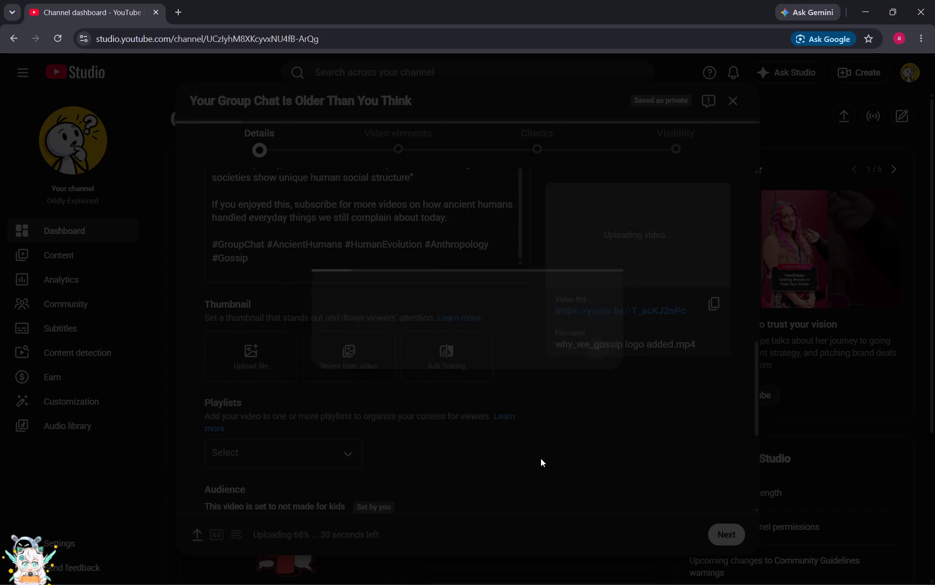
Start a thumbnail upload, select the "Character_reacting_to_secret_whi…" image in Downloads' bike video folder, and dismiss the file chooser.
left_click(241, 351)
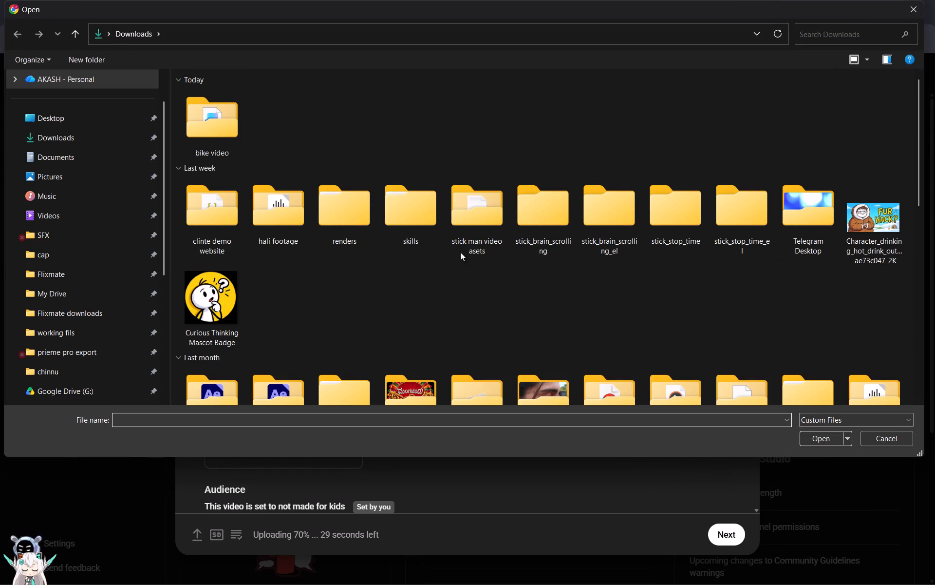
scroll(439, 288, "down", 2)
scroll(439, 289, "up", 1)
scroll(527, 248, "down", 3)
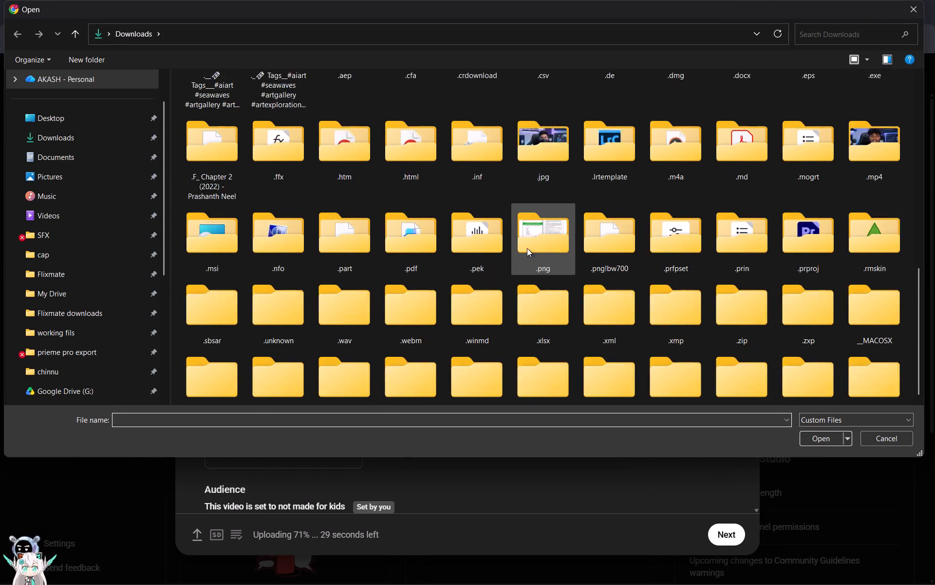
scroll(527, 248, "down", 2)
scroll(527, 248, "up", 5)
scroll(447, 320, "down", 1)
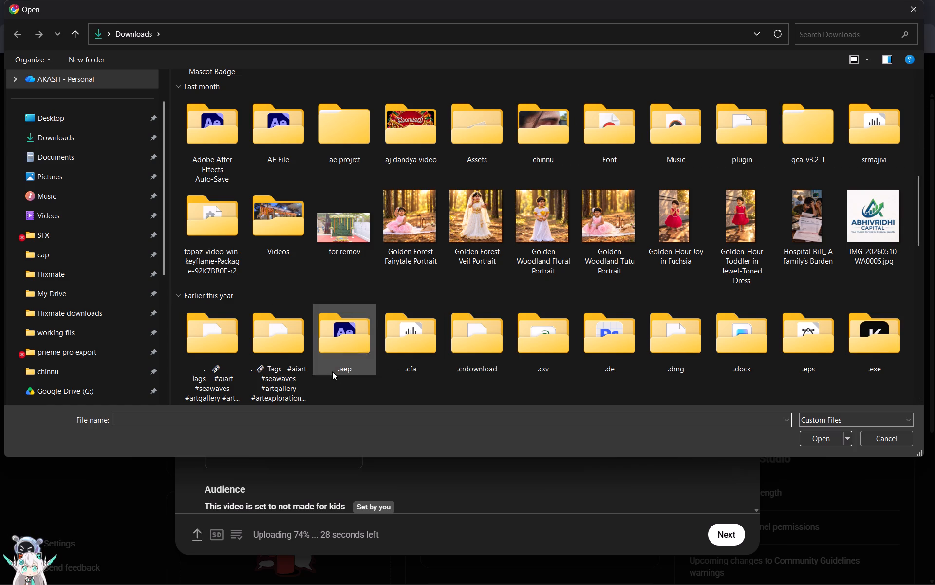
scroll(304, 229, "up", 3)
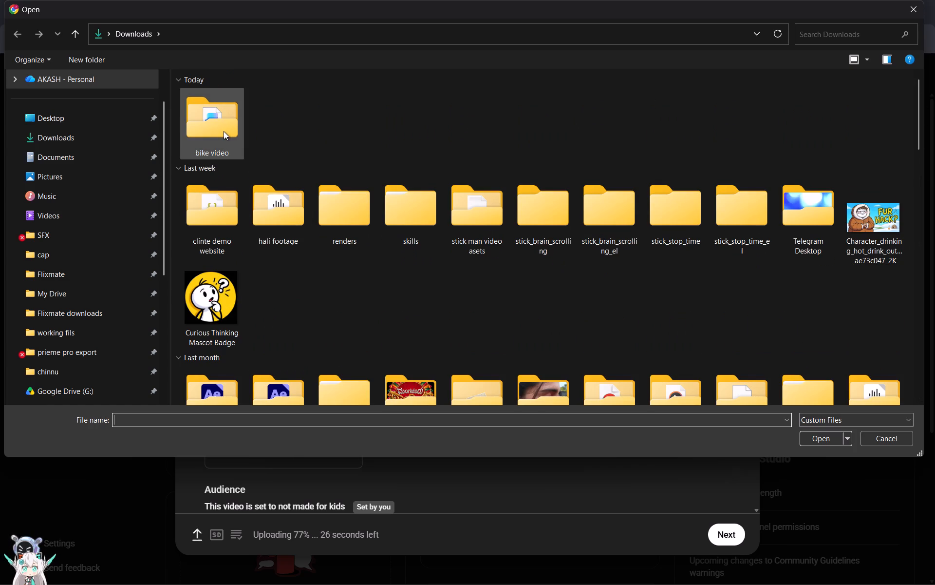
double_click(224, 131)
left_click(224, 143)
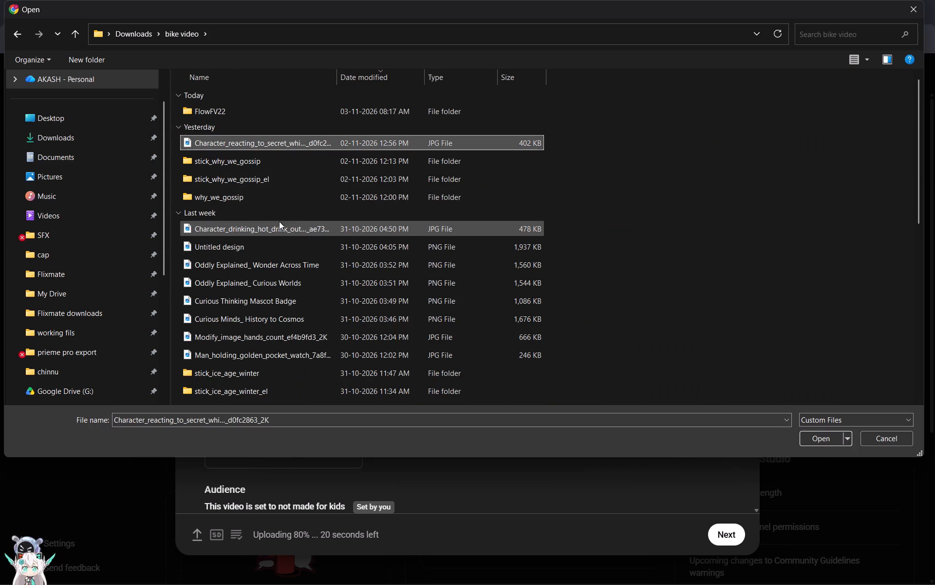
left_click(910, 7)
Switch to File Explorer, go back to the Downloads folder and look through its files and subfolders.
key("alt+Tab")
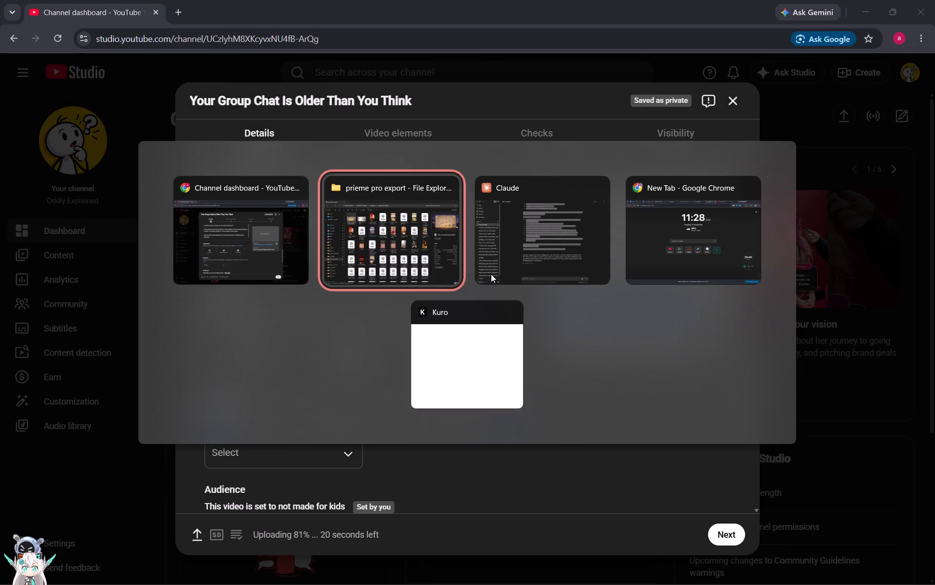
key("alt+Tab")
key("alt+Tab")
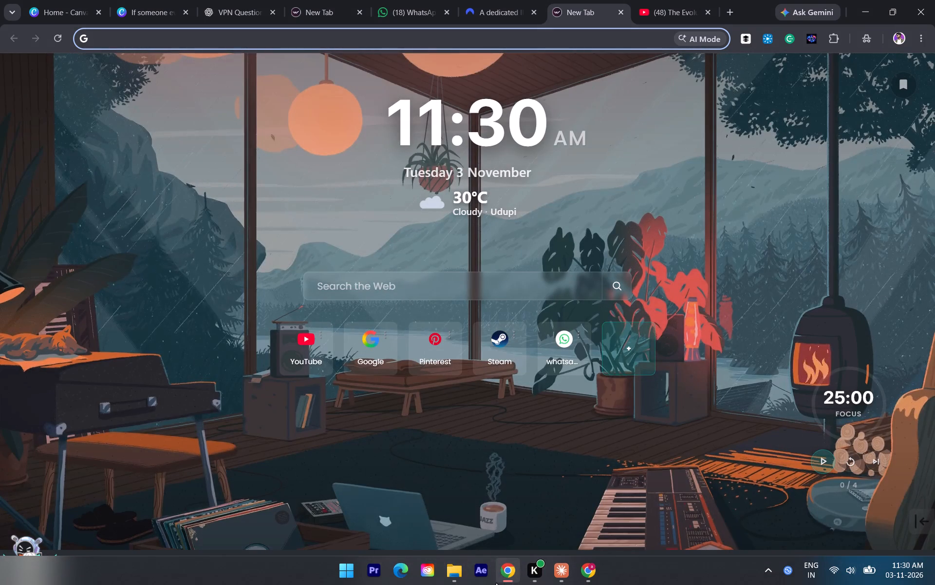
left_click(456, 576)
scroll(382, 370, "down", 4)
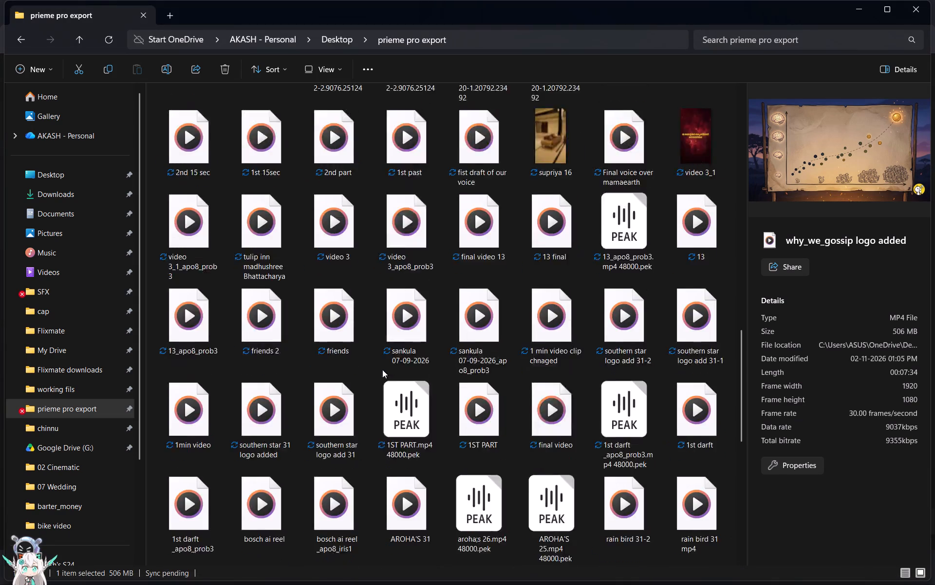
scroll(382, 369, "up", 1)
left_click(15, 41)
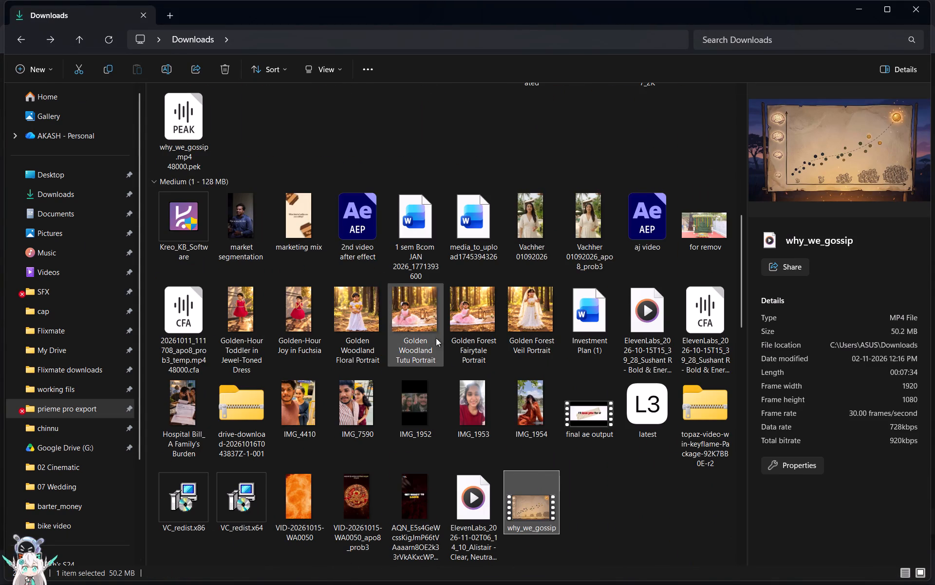
scroll(538, 467, "down", 7)
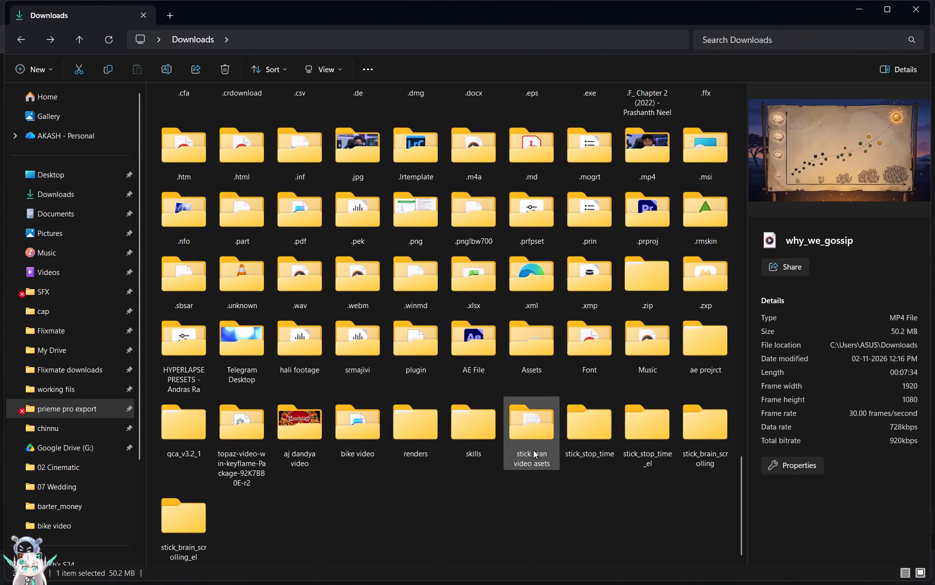
scroll(528, 438, "up", 1)
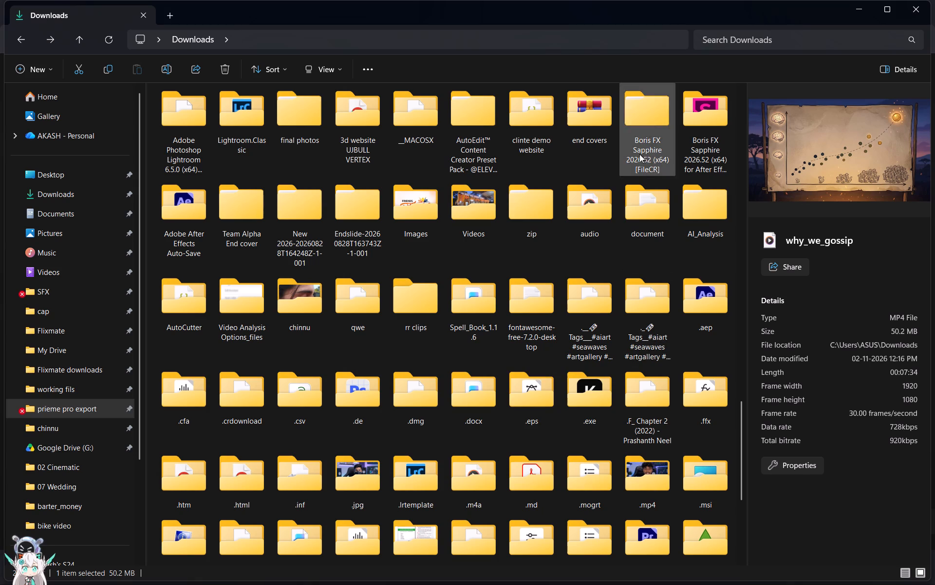
scroll(607, 237, "up", 7)
Check the contents of the stick_brain_scrolling_el folder in Downloads, and return to Downloads.
left_click(845, 30)
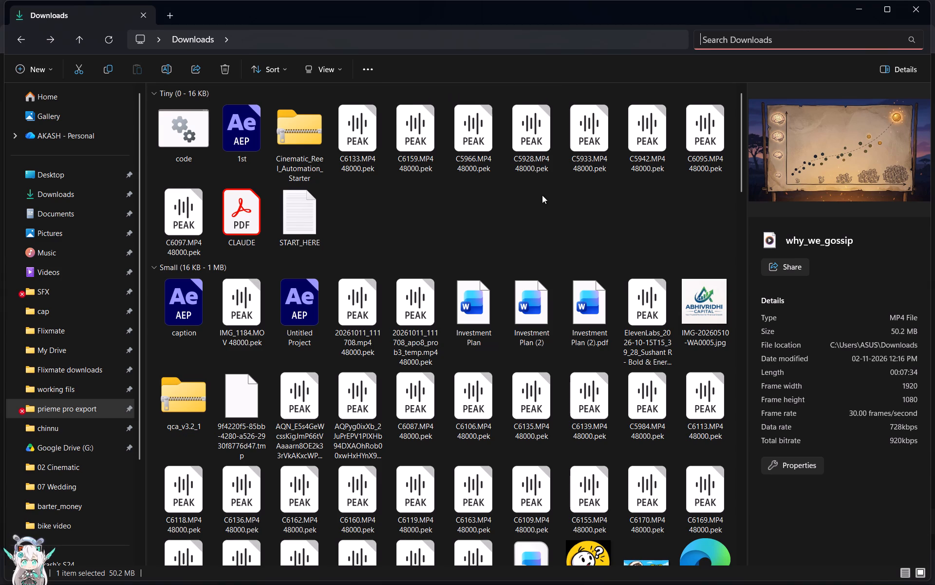
scroll(541, 196, "down", 3)
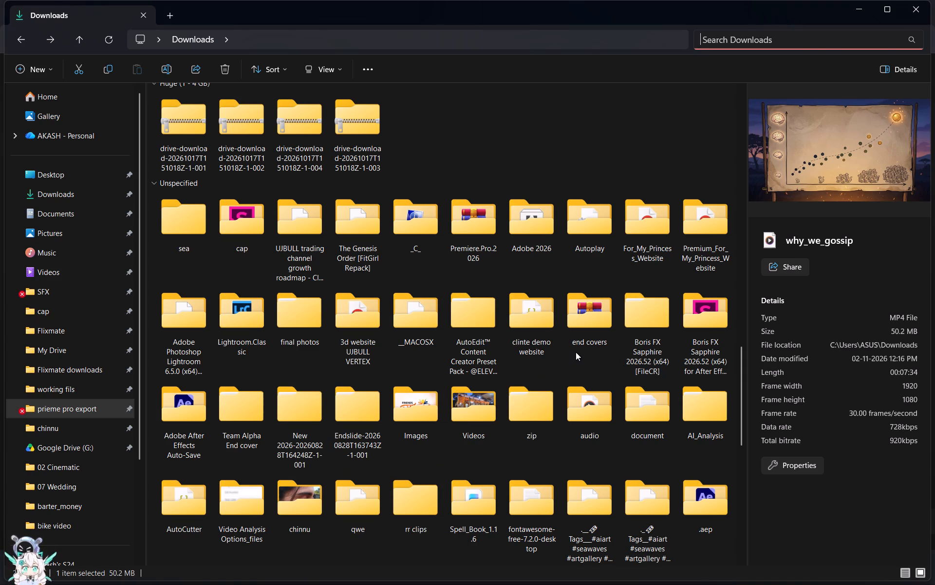
scroll(581, 348, "down", 2)
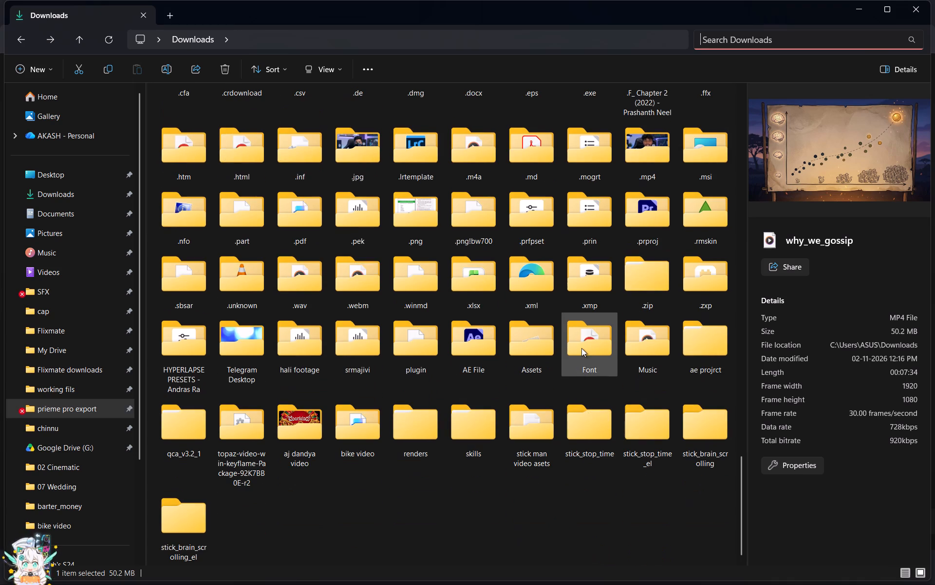
scroll(582, 348, "down", 1)
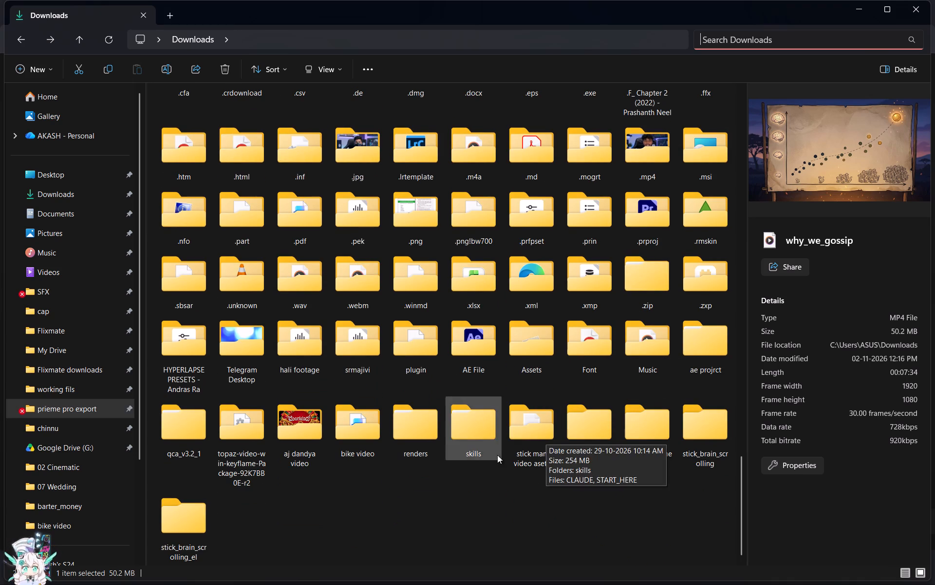
double_click(198, 512)
left_click(21, 39)
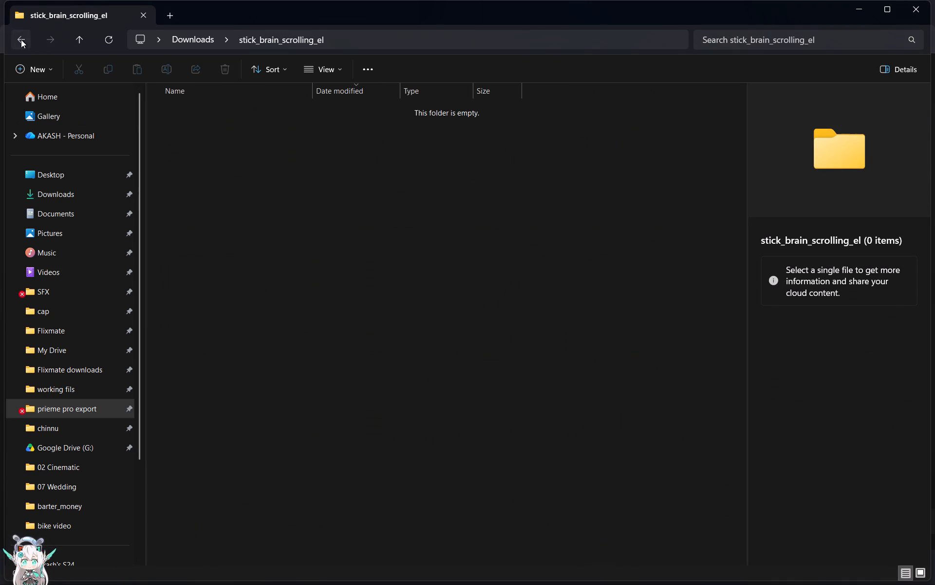
Examine the files and folders in all of the Downloads folder's size groups again.
scroll(418, 361, "up", 2)
scroll(403, 190, "up", 2)
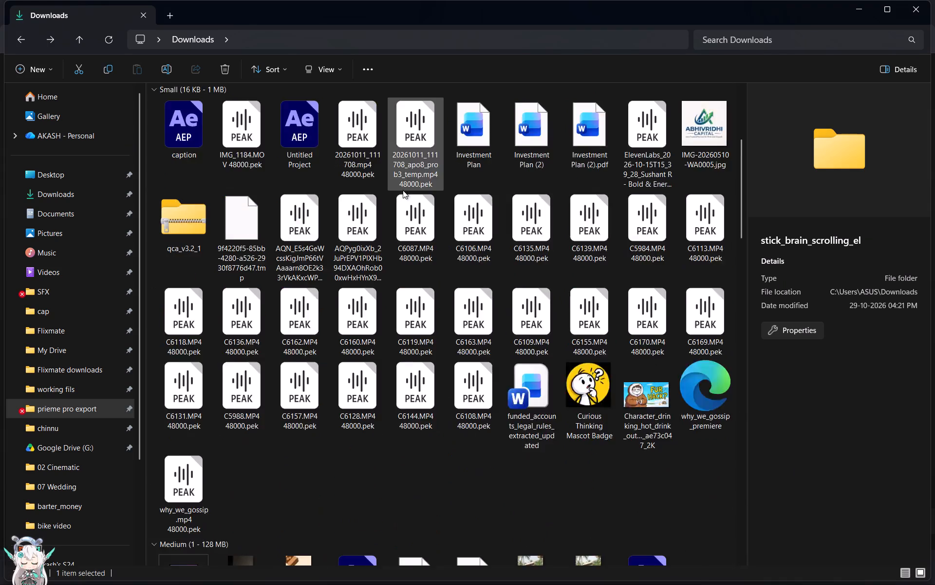
scroll(403, 190, "up", 1)
scroll(402, 190, "down", 2)
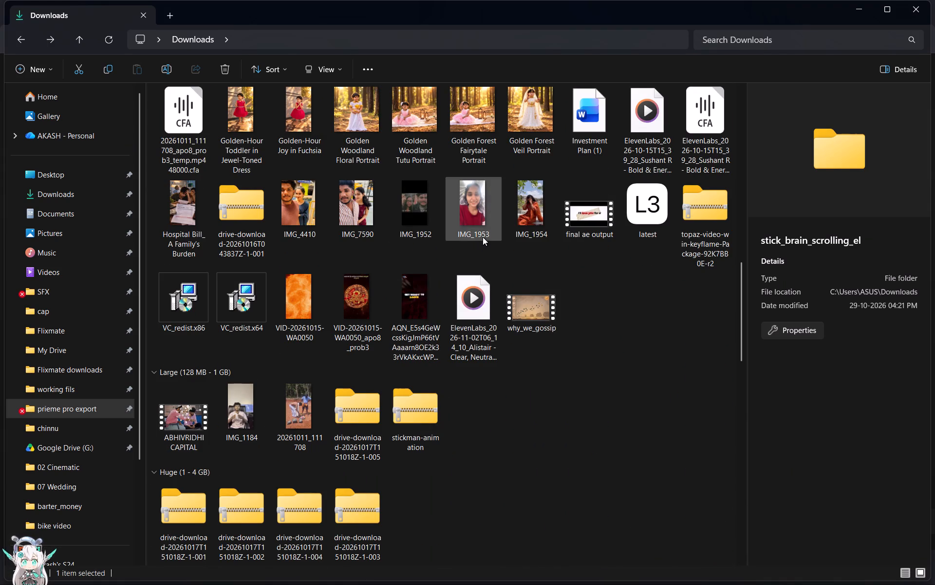
scroll(486, 232, "up", 2)
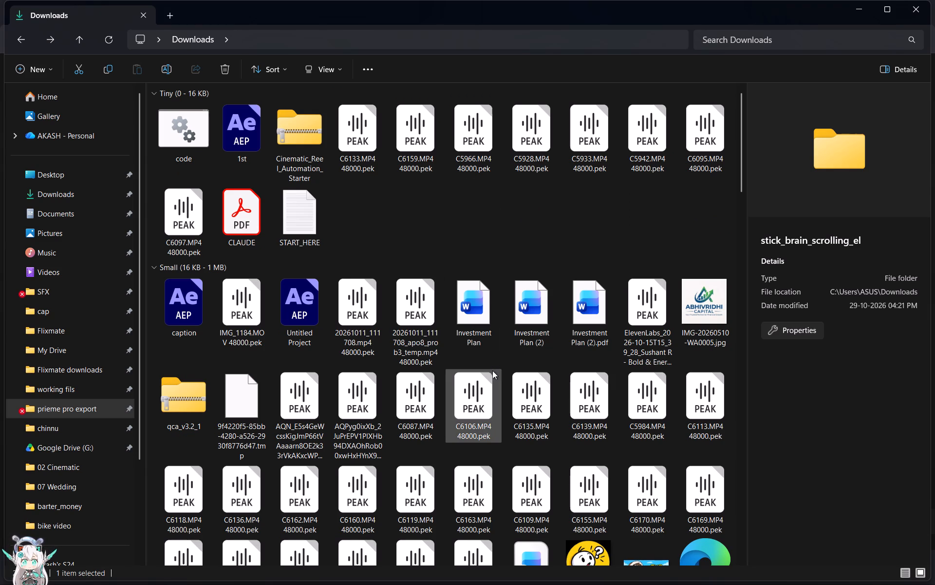
scroll(497, 381, "up", 3)
scroll(425, 349, "down", 2)
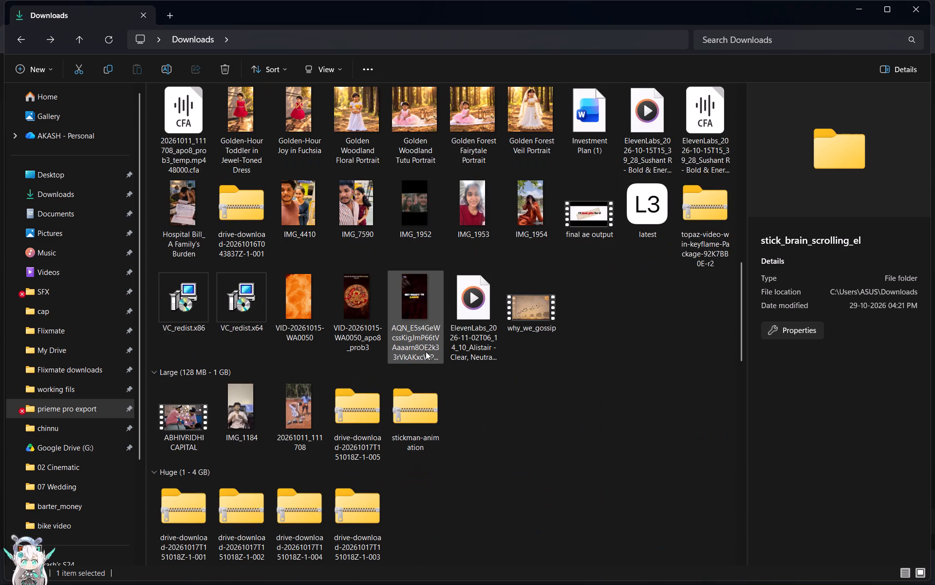
left_click(68, 195)
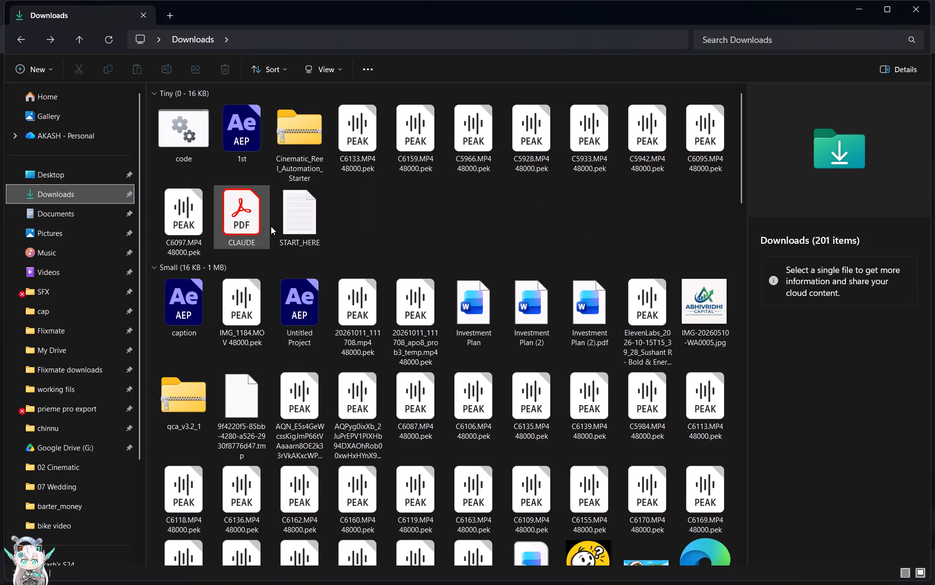
scroll(344, 231, "down", 1)
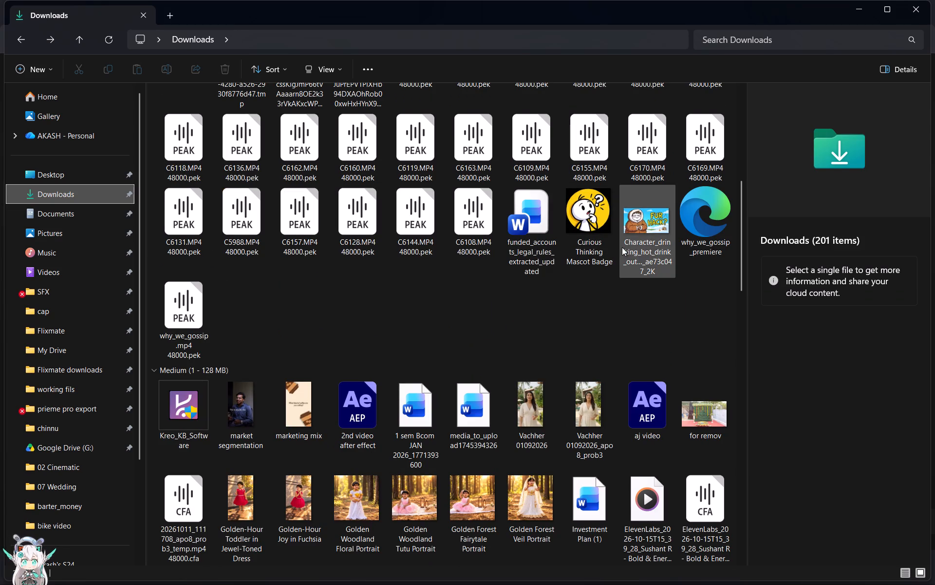
scroll(622, 248, "up", 2)
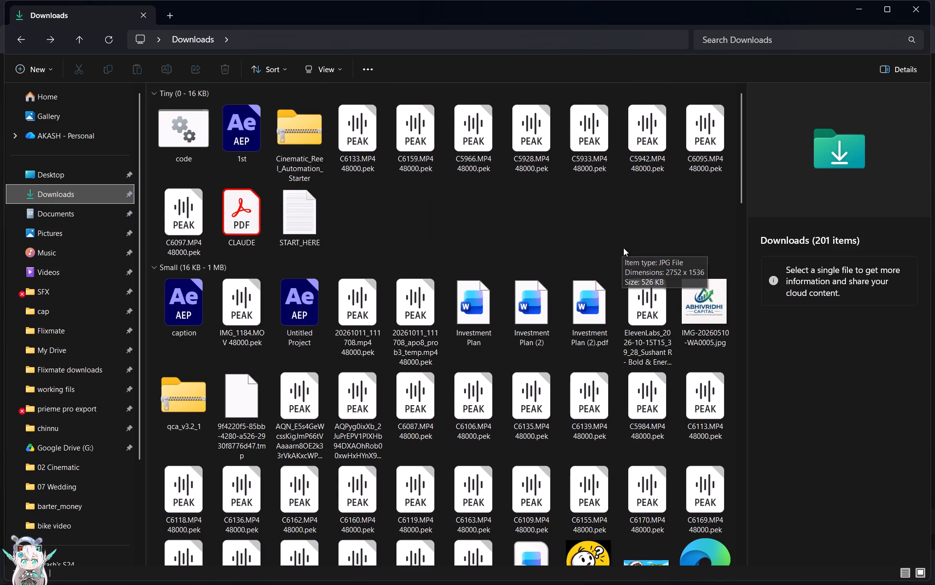
scroll(623, 248, "down", 2)
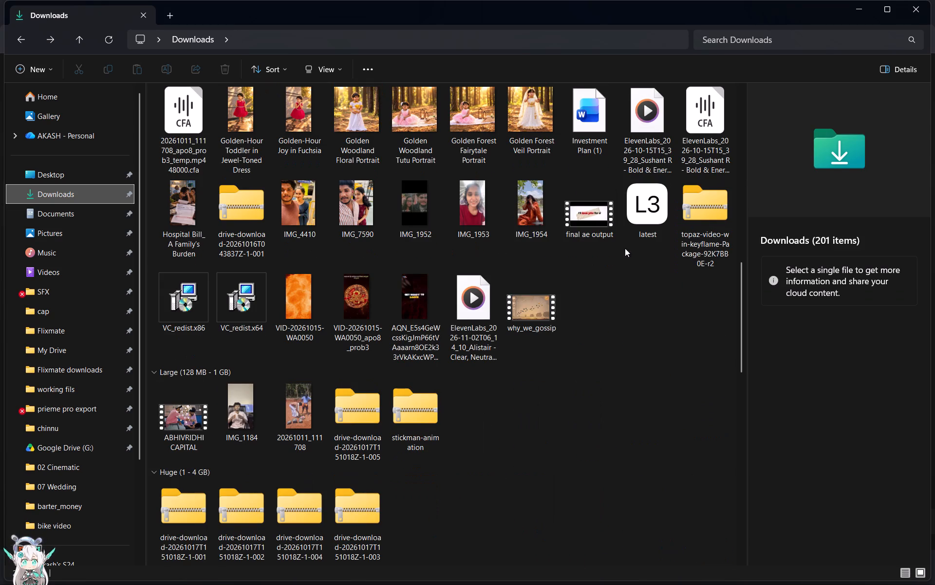
scroll(625, 248, "down", 2)
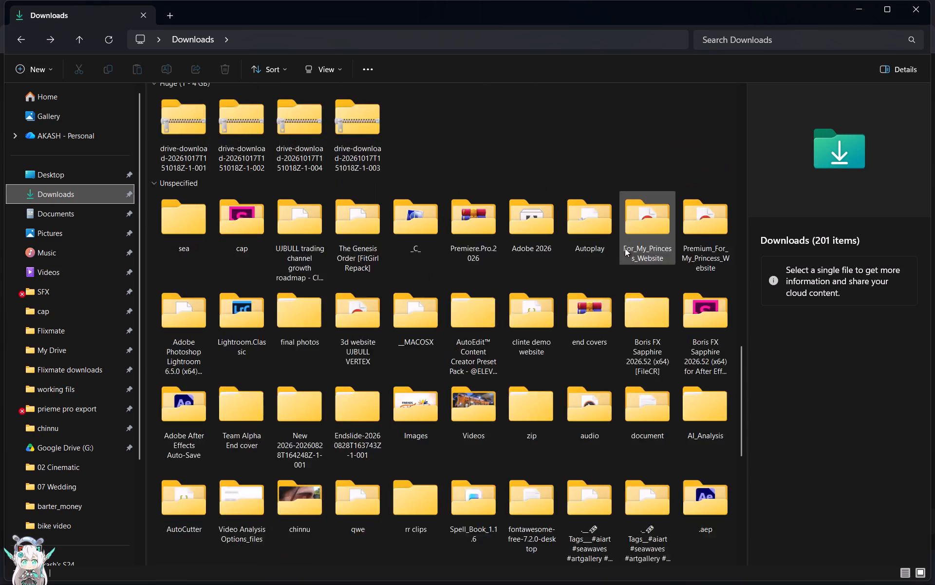
scroll(625, 248, "down", 5)
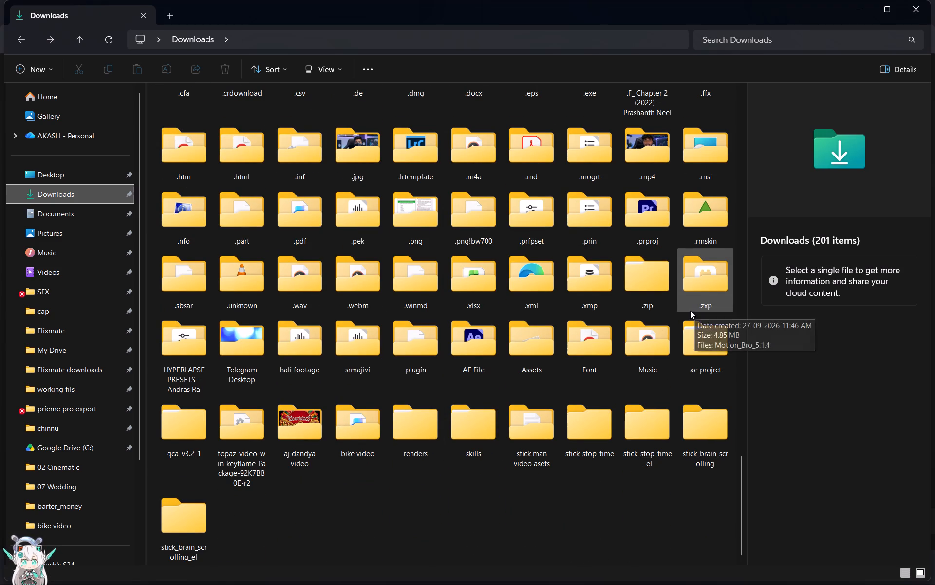
scroll(680, 323, "up", 1)
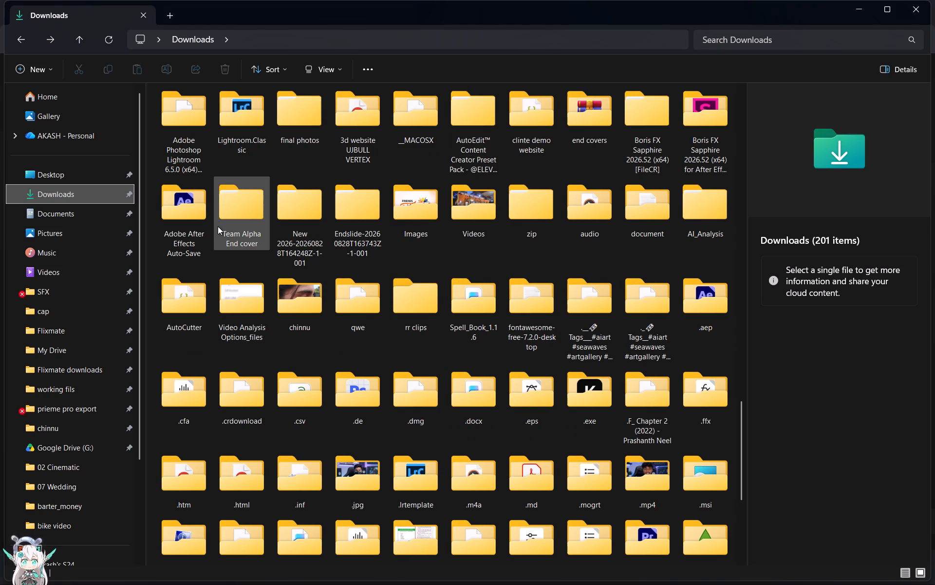
scroll(219, 227, "up", 1)
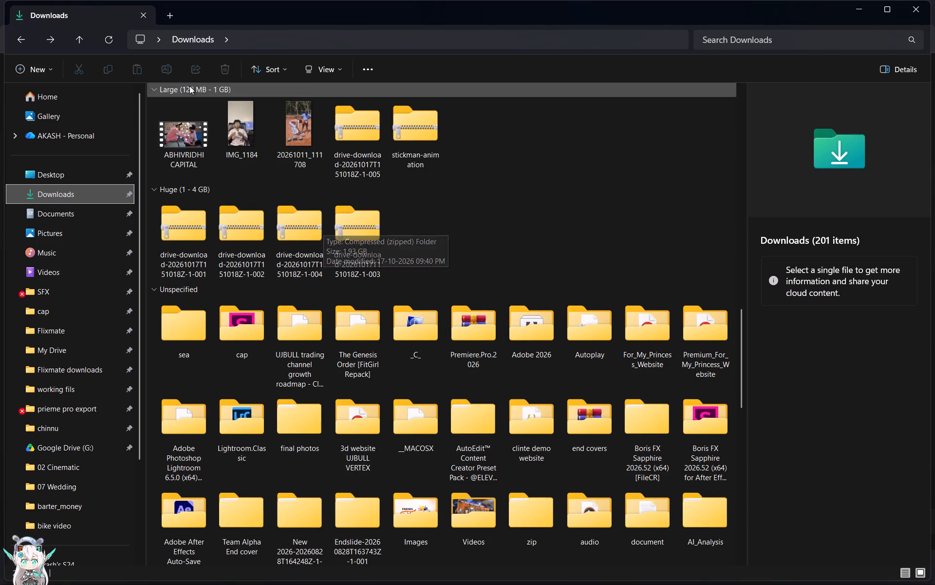
Reverse the order in which items are sorted within the Downloads folder's size groups.
left_click(282, 65)
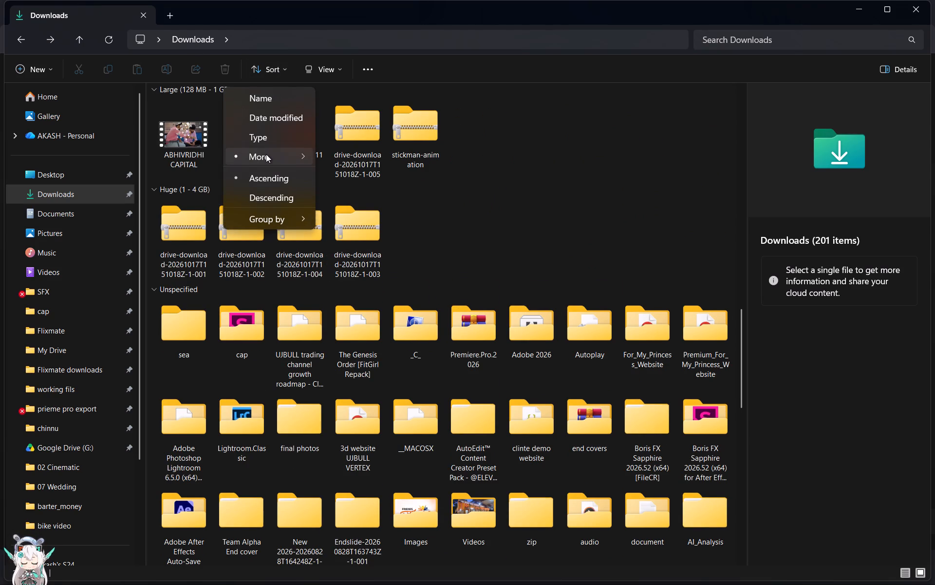
left_click(353, 173)
scroll(353, 173, "up", 4)
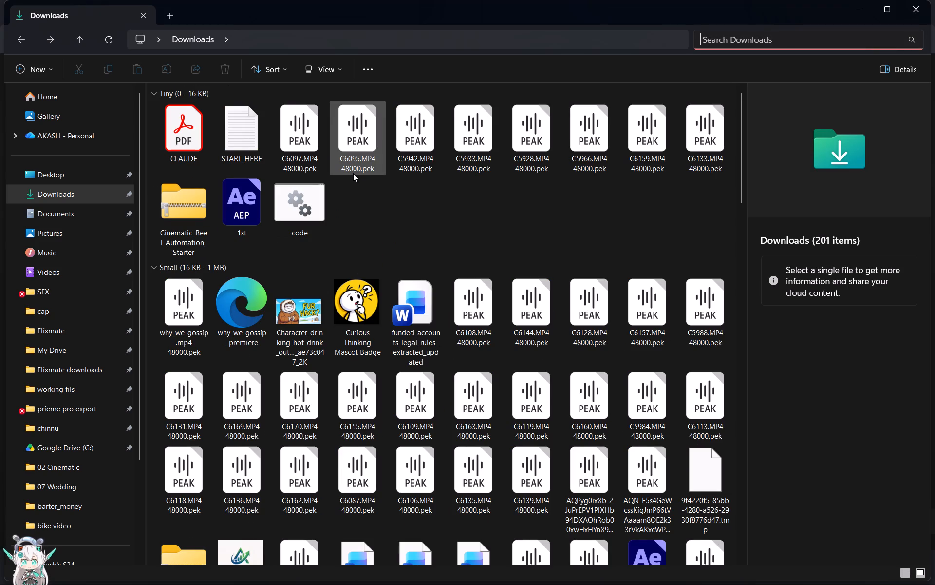
left_click(489, 229)
Check the "final" subfolder inside Downloads' "final photos" folder, and return to Downloads.
scroll(489, 229, "down", 1)
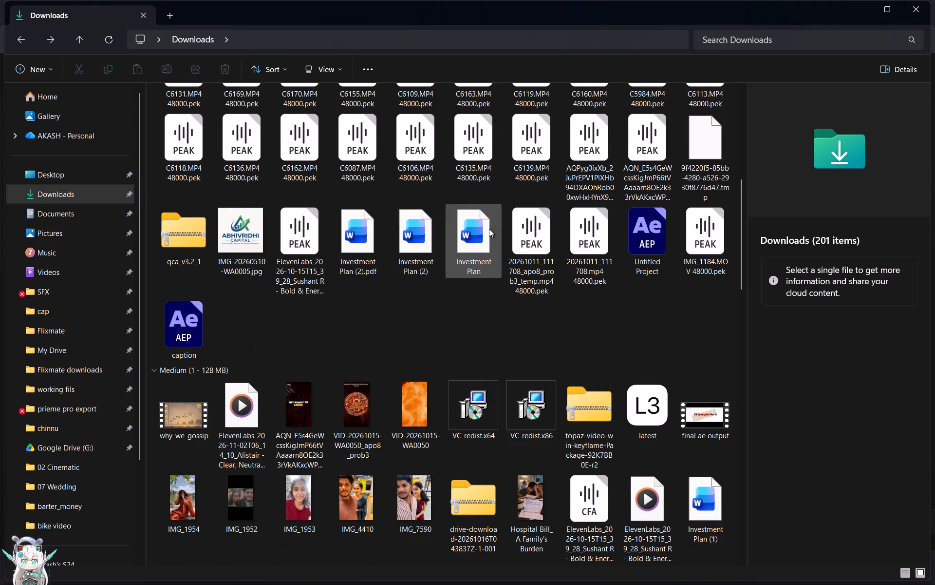
scroll(489, 229, "up", 4)
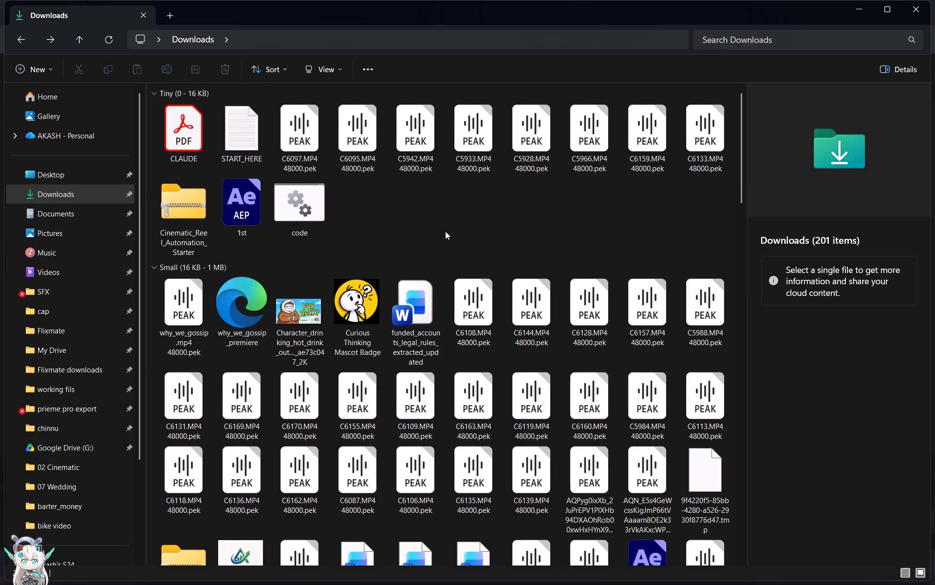
scroll(445, 231, "down", 4)
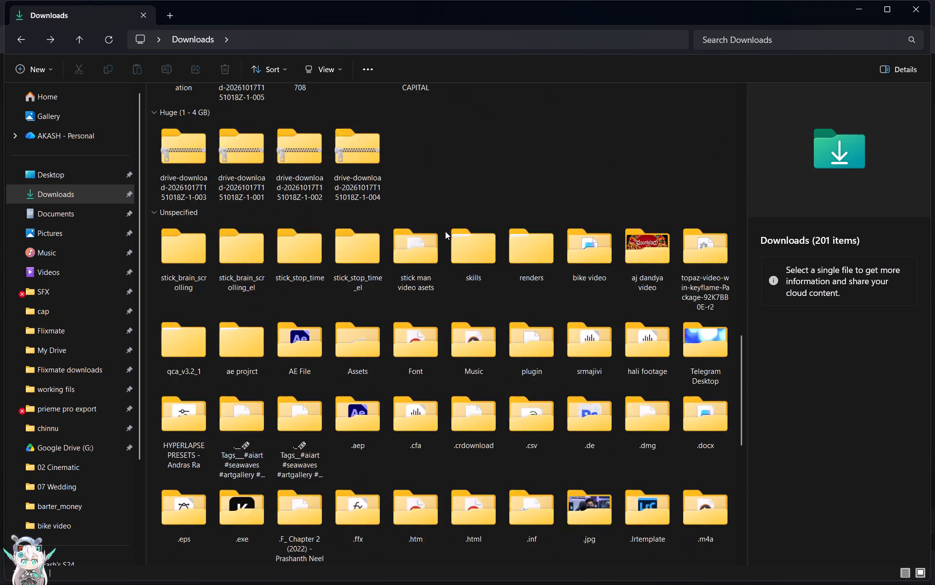
scroll(445, 231, "down", 2)
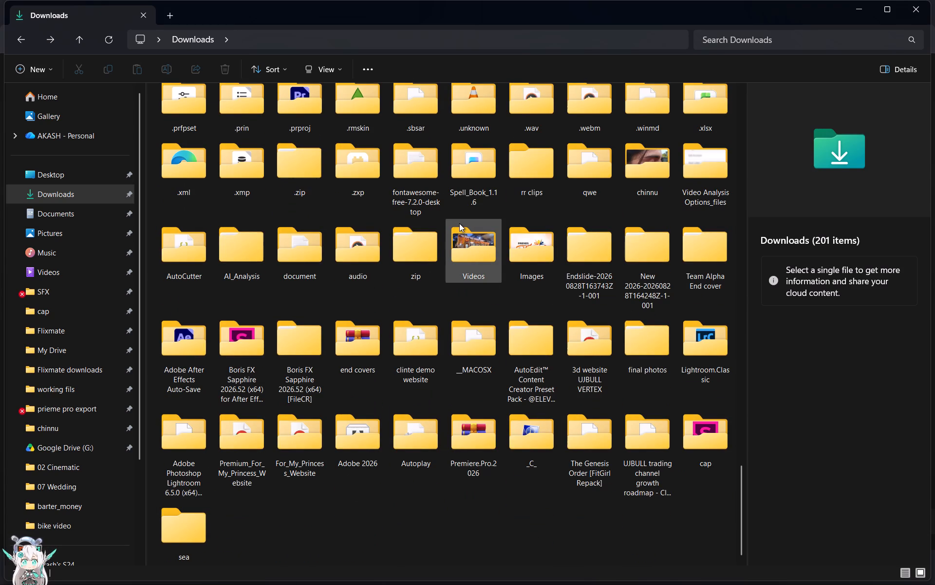
double_click(628, 337)
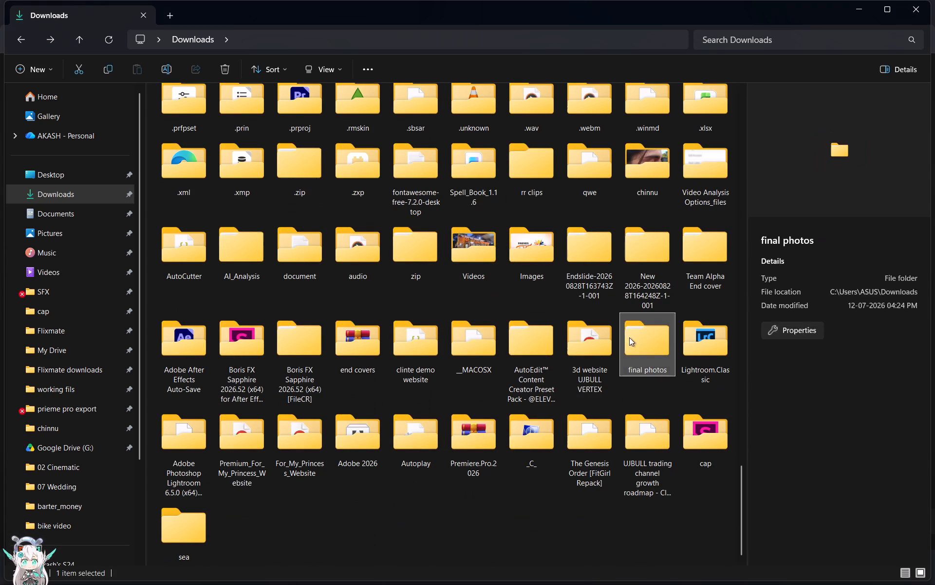
double_click(191, 132)
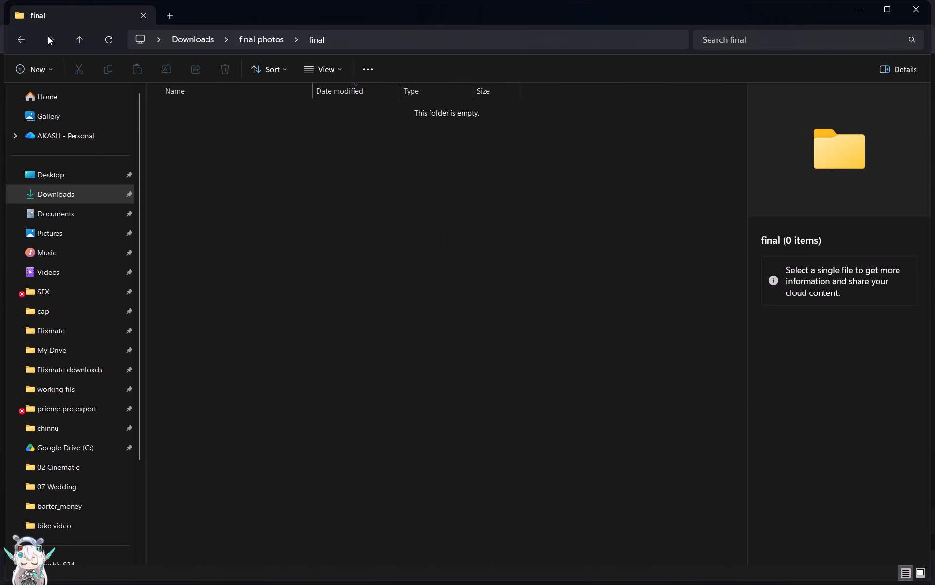
double_click(24, 32)
Look further through the Downloads subfolders and open the .m4a folder.
scroll(394, 248, "down", 1)
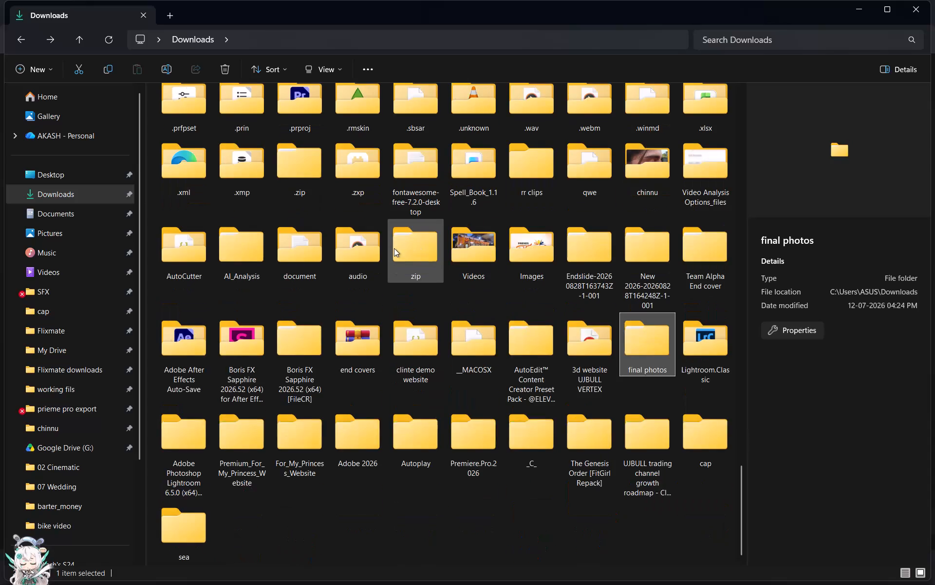
scroll(394, 248, "down", 1)
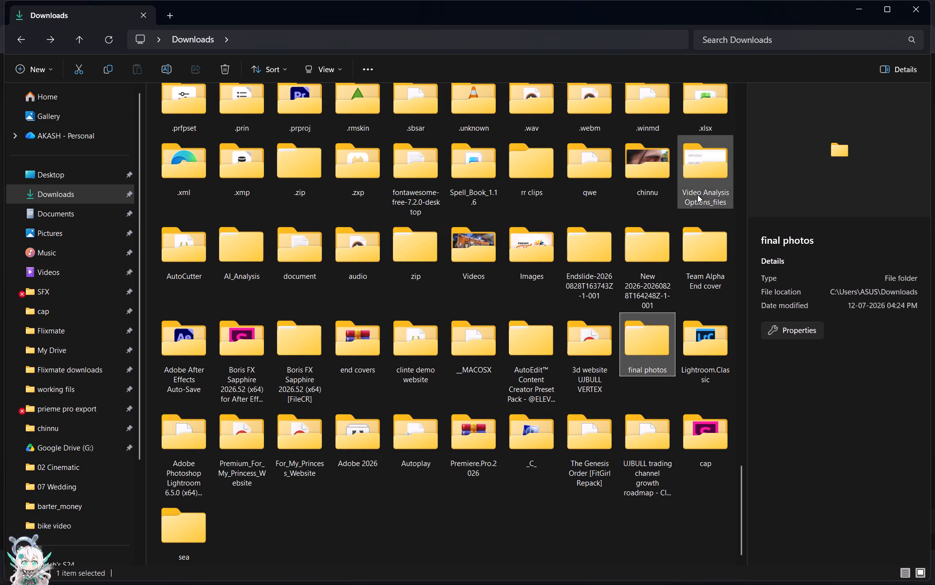
scroll(577, 202, "up", 1)
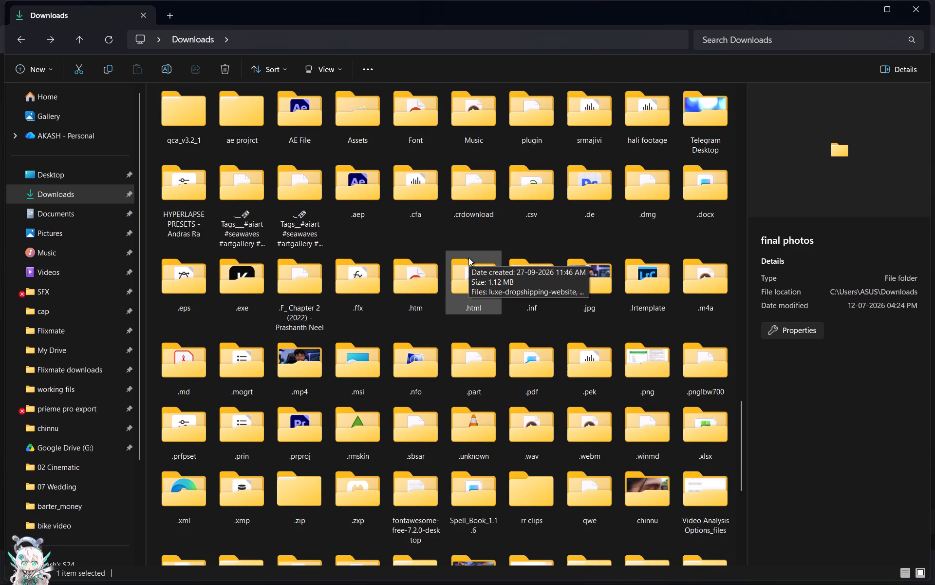
double_click(693, 284)
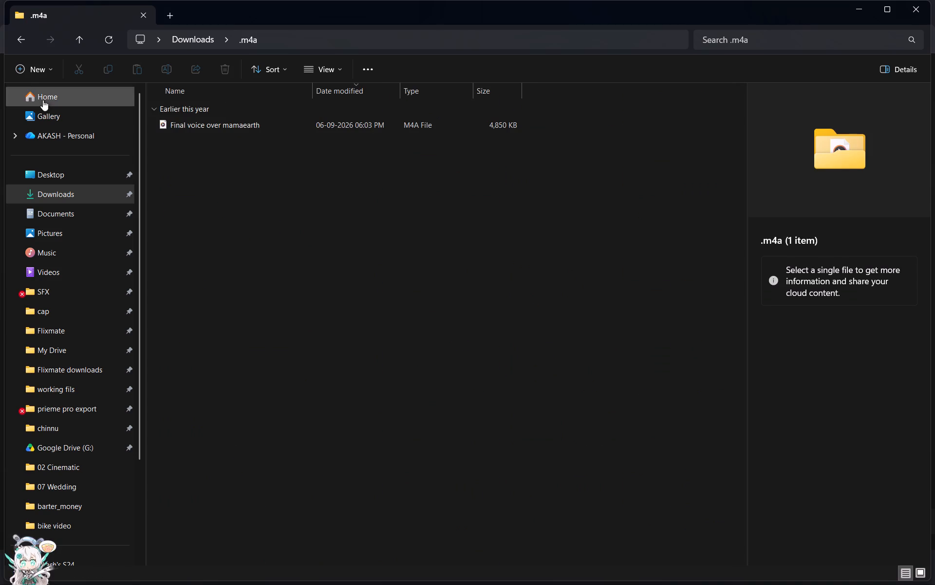
Set the "TOP SECRET?" character image from Downloads' "bike video" folder as the video's custom thumbnail in YouTube Studio.
left_click(23, 41)
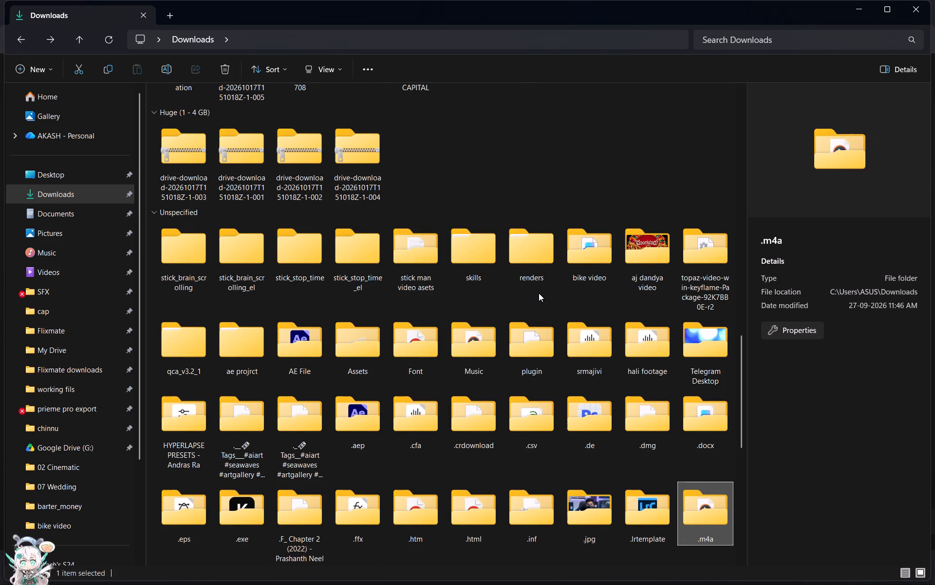
double_click(589, 241)
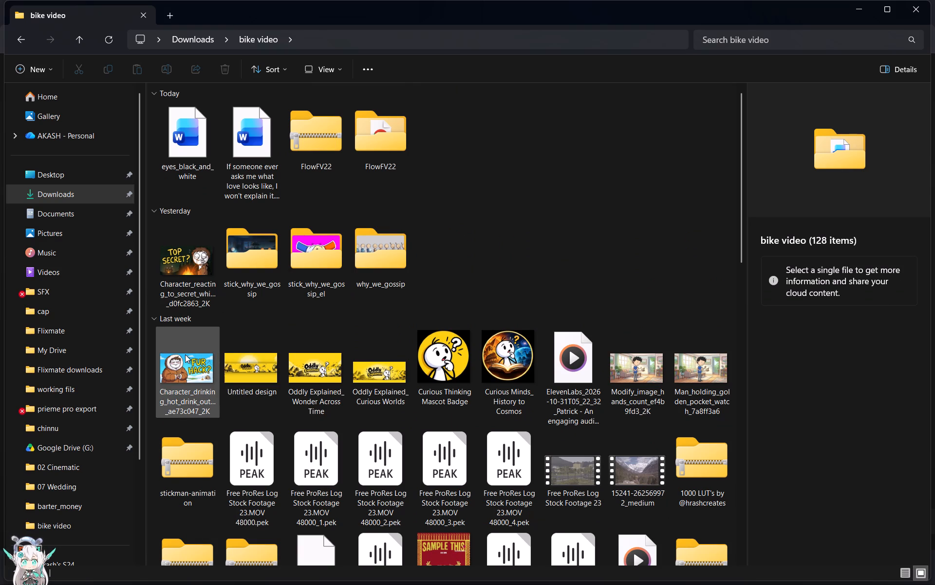
left_click(181, 285)
left_click_drag(195, 268, 250, 290)
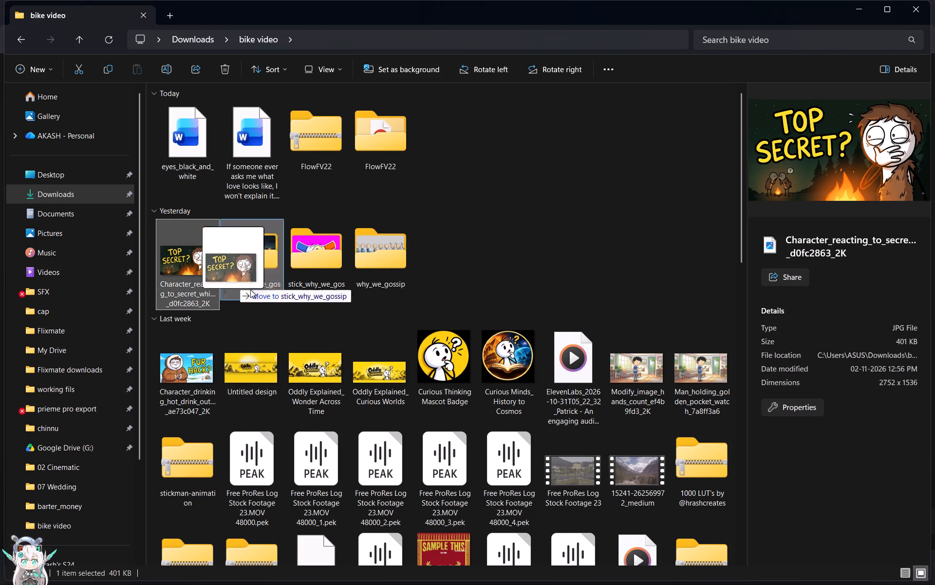
left_click_drag(250, 290, 795, 306)
key("alt+Tab")
key("alt+Tab")
key("alt+Tab")
key("alt+Tab")
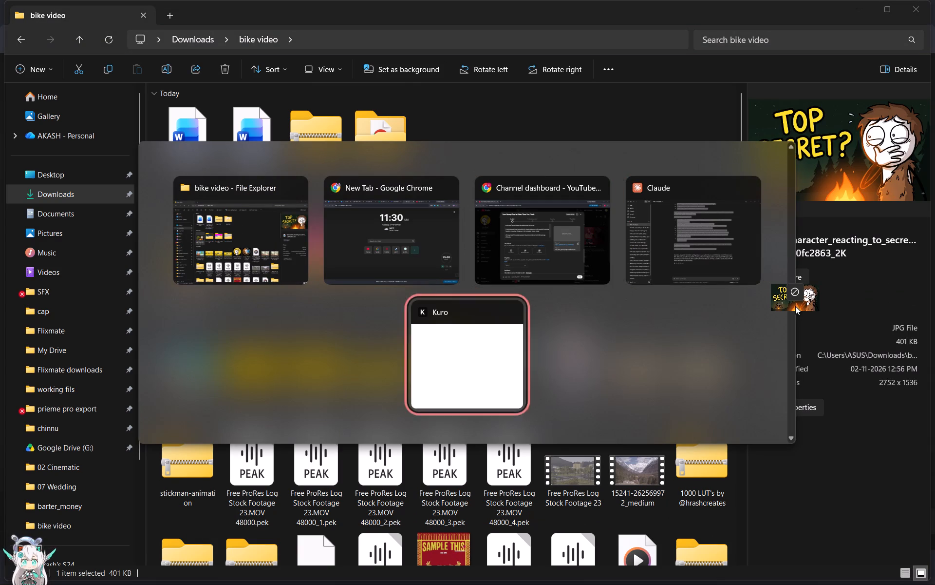
left_click_drag(795, 306, 214, 375)
key("alt+Tab")
key("alt+Tab")
key("alt+Tab")
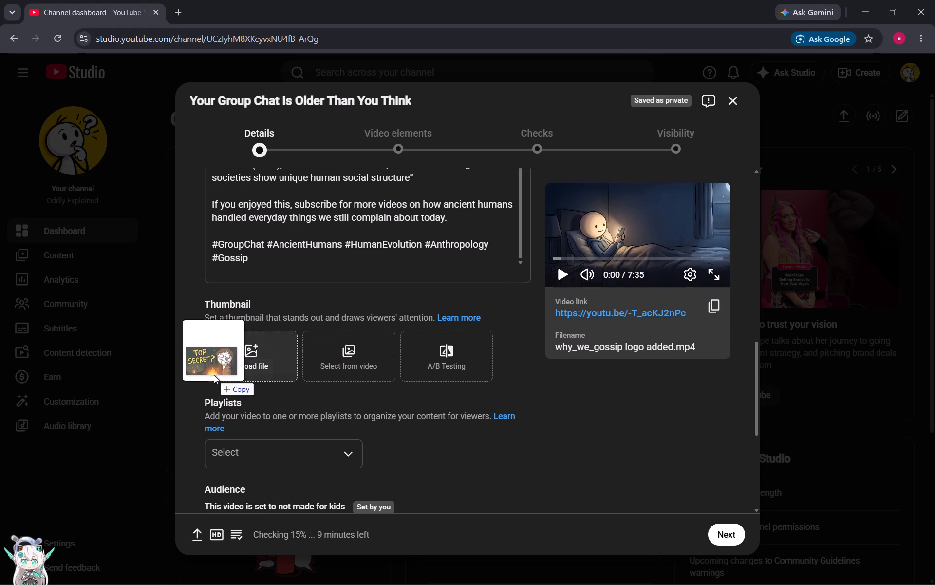
left_click_drag(214, 375, 236, 367)
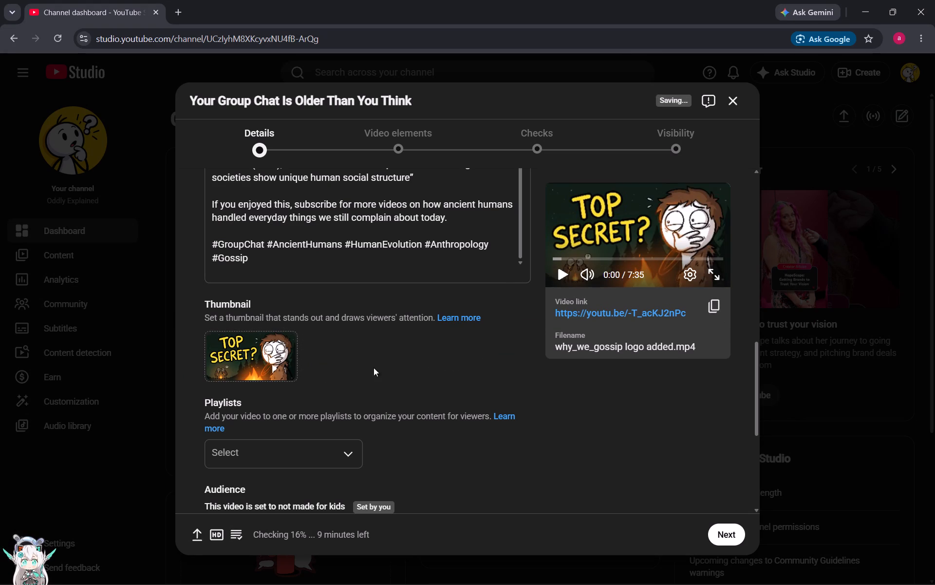
Review the audience setting and description in the video's details, and continue to the Video elements stage.
scroll(378, 389, "down", 6)
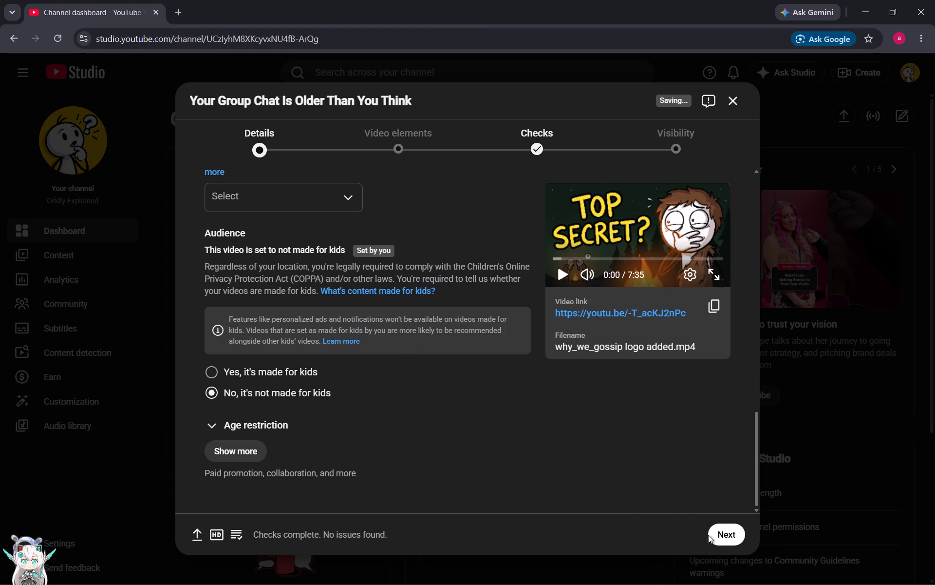
scroll(548, 469, "up", 3)
scroll(595, 454, "up", 3)
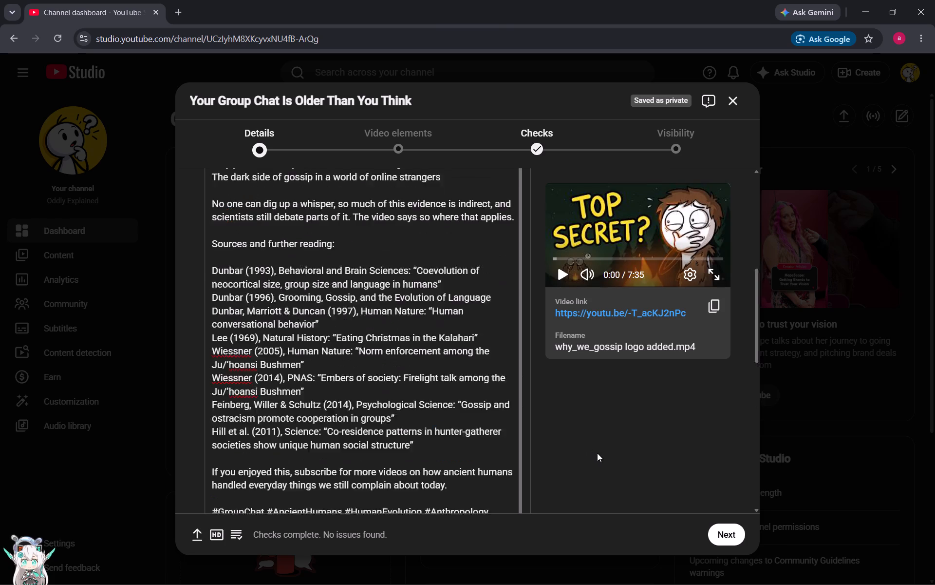
left_click_drag(713, 534, 713, 529)
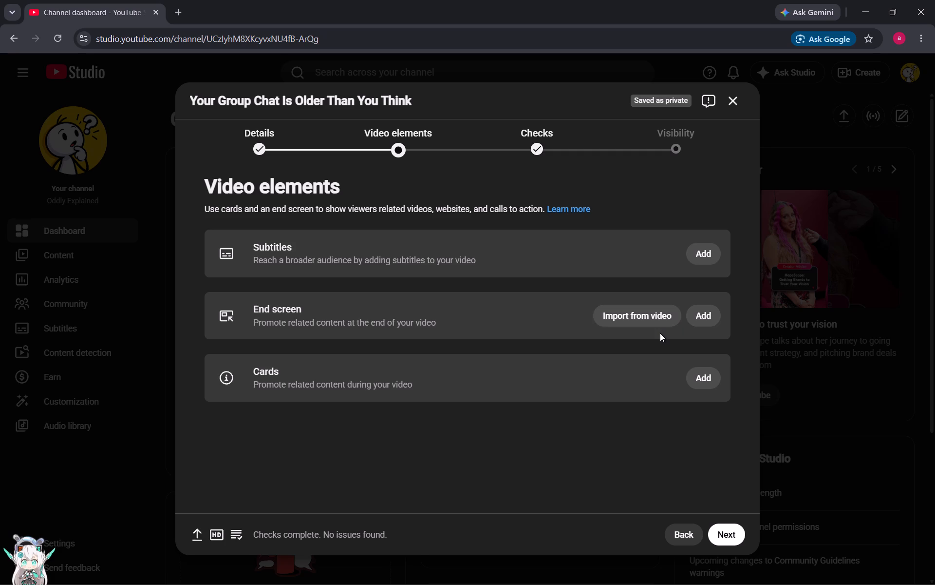
Add an end screen using the 1 video, 1 subscribe layout with the circle opposite the video at mid-height.
left_click(711, 322)
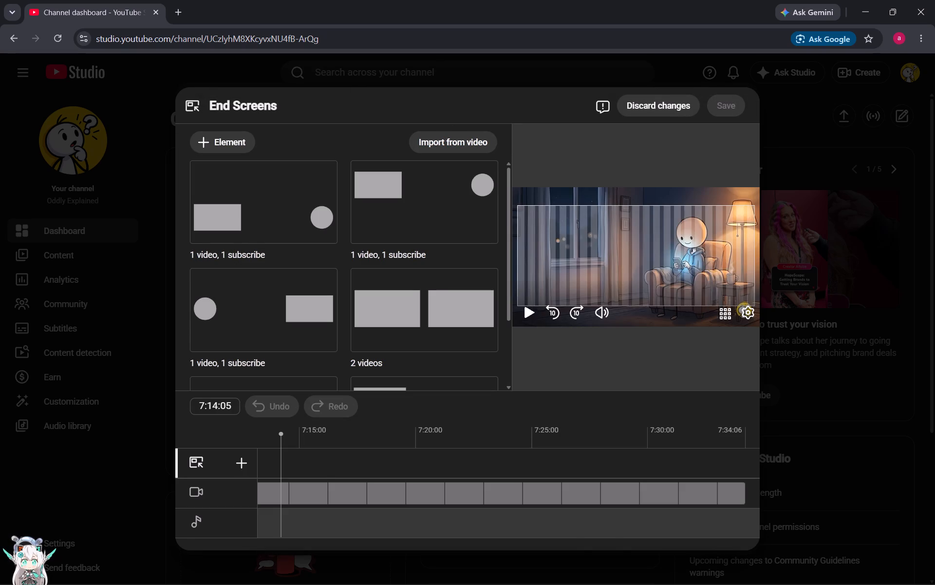
left_click(273, 296)
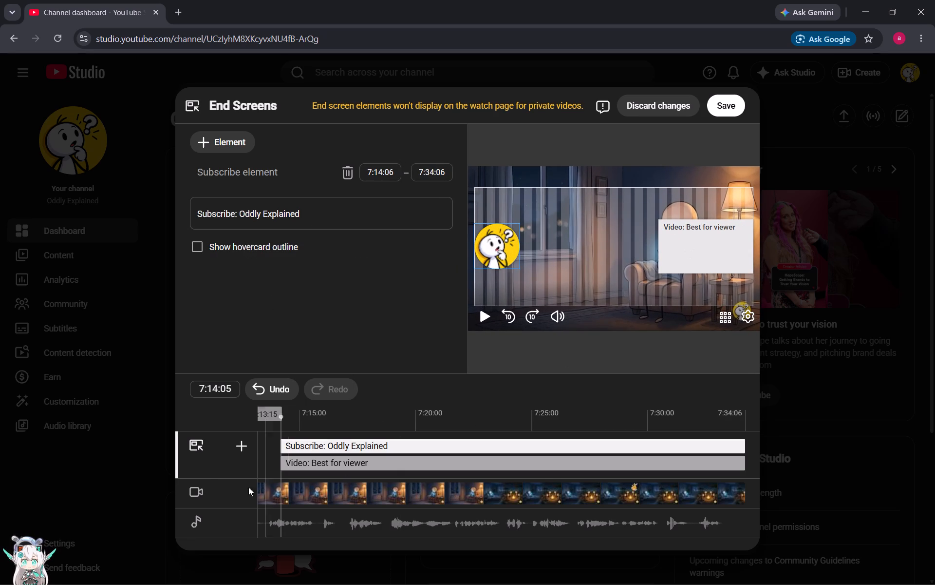
Shorten both the subscribe and video end screen elements so they start at 7:27:03, and preview the ending.
left_click(347, 449)
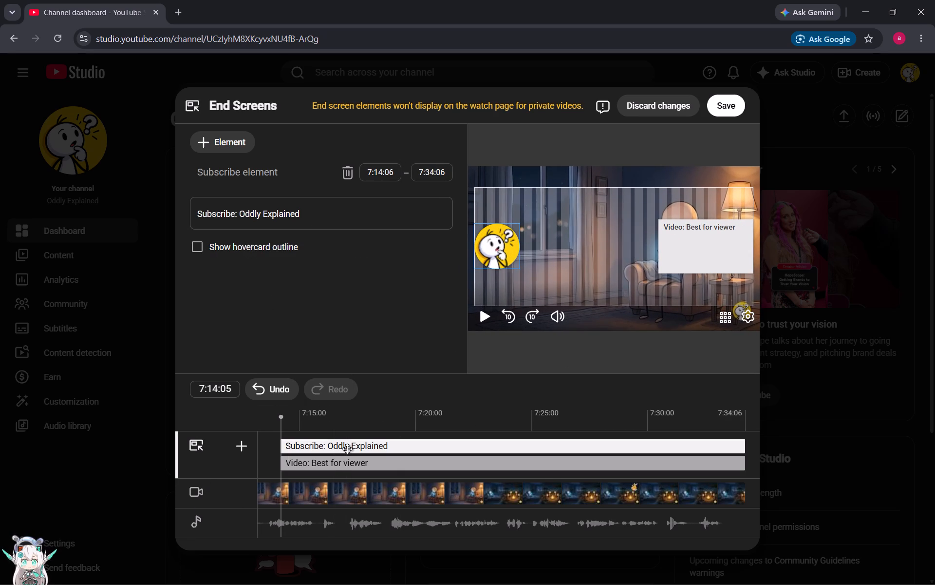
scroll(329, 460, "down", 6)
scroll(329, 460, "up", 2)
scroll(329, 460, "down", 3)
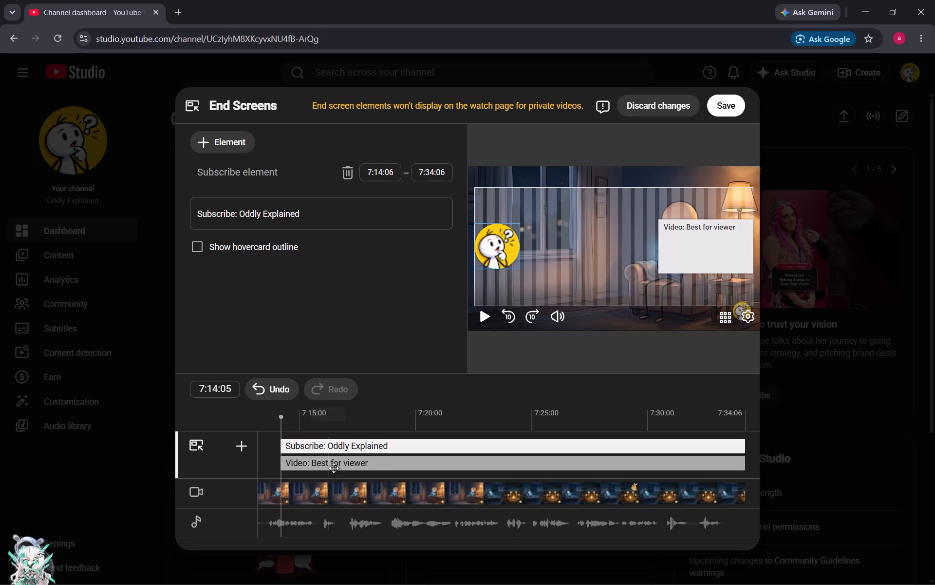
left_click_drag(278, 413, 519, 425)
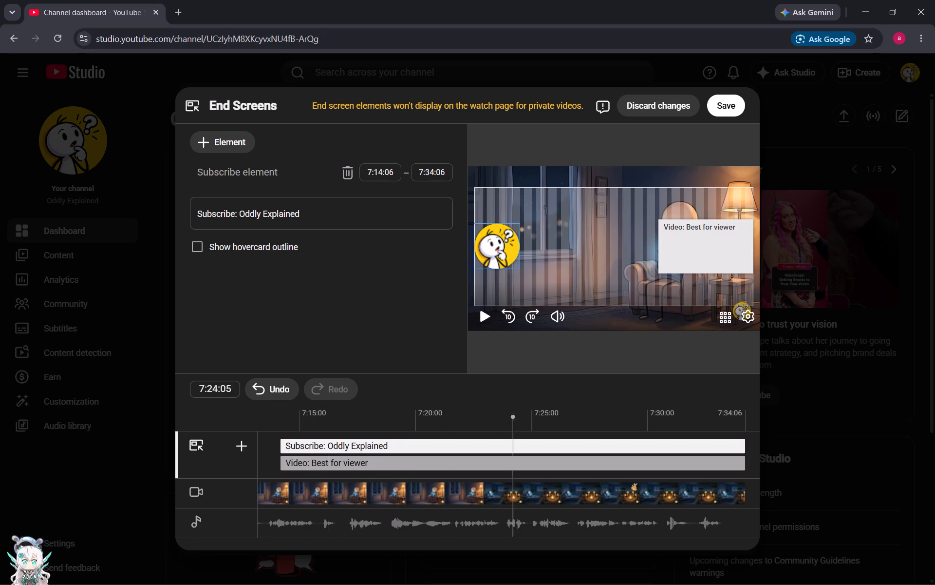
left_click_drag(519, 425, 578, 427)
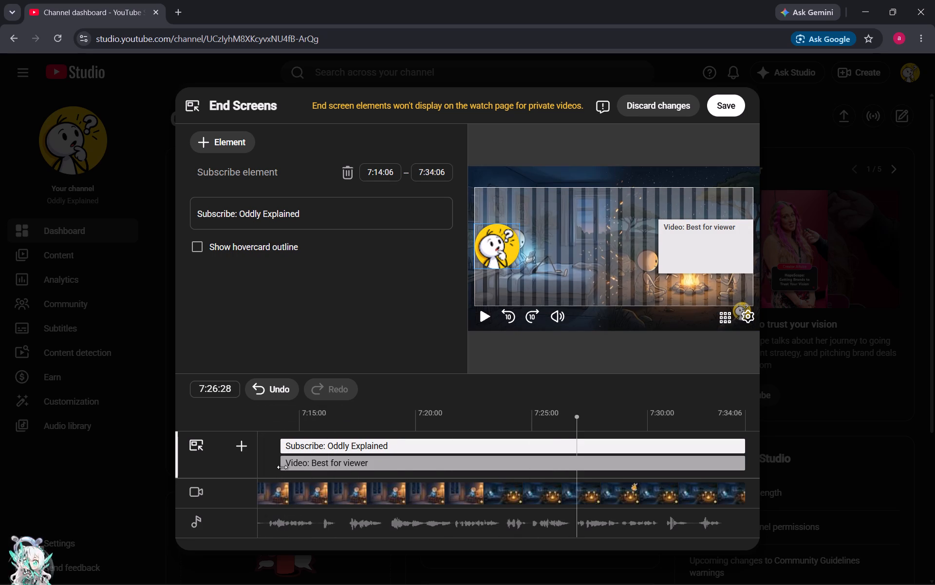
left_click_drag(282, 467, 581, 467)
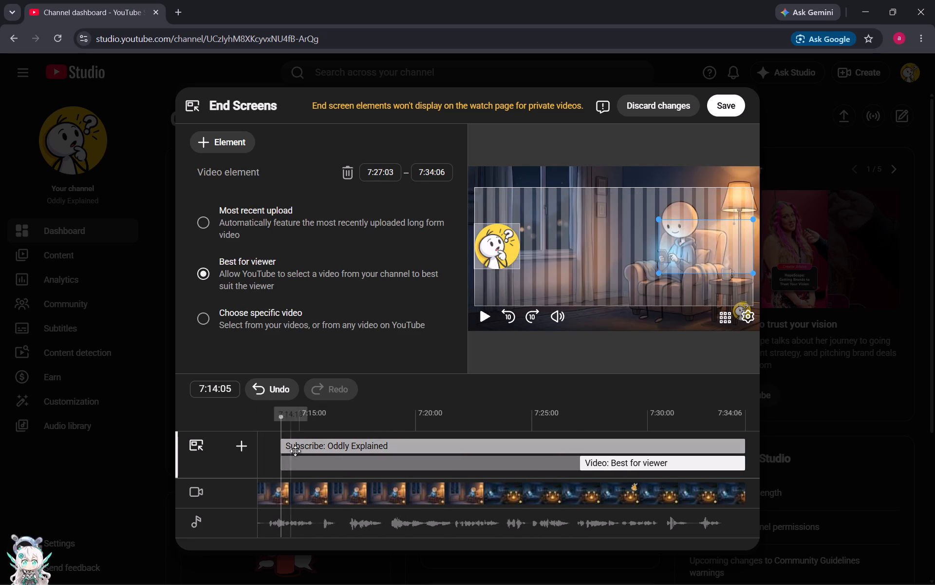
left_click_drag(280, 450, 578, 439)
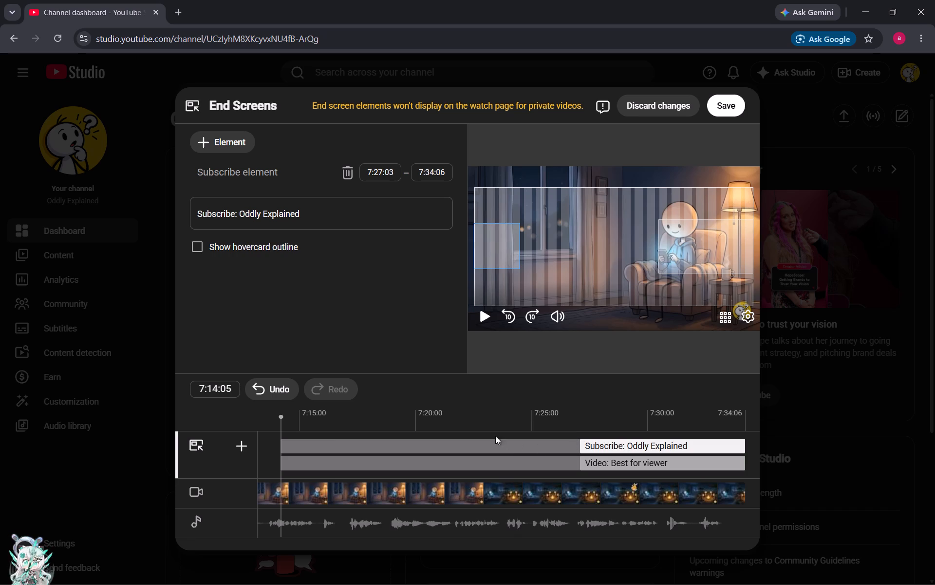
left_click_drag(286, 420, 561, 426)
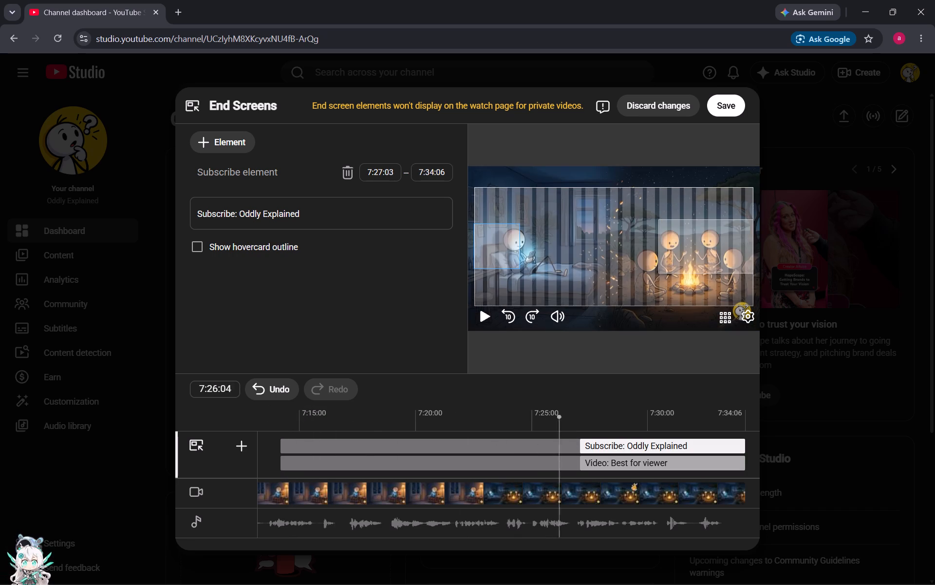
left_click_drag(561, 426, 590, 426)
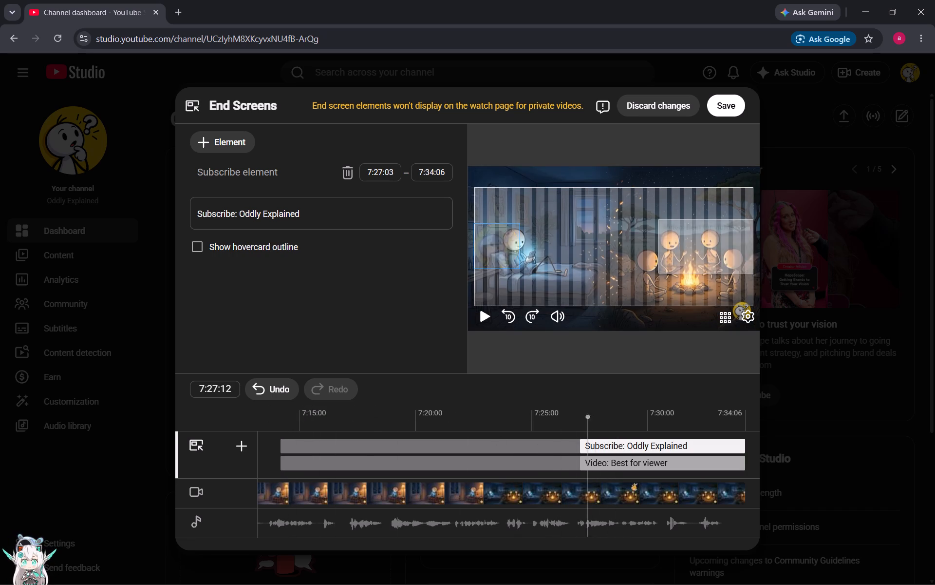
left_click_drag(590, 426, 676, 431)
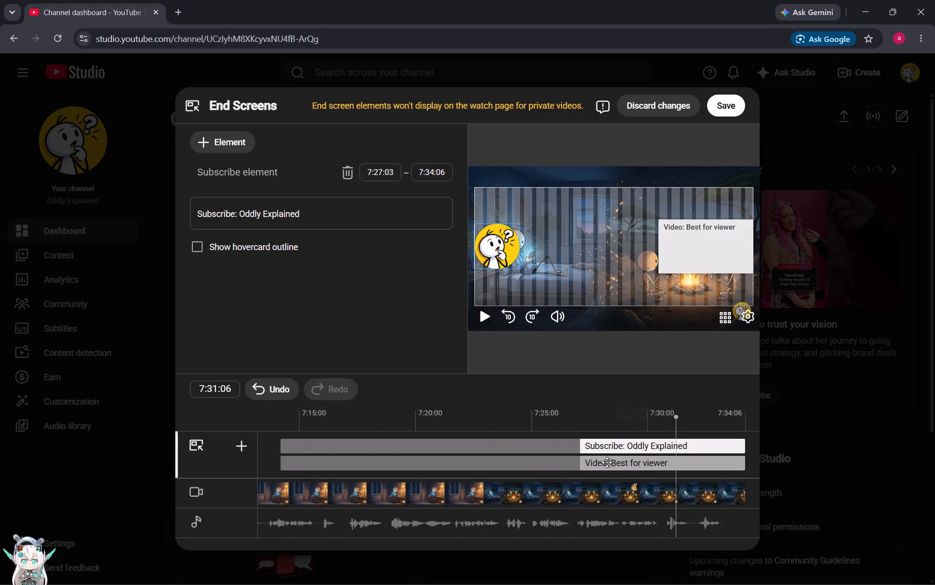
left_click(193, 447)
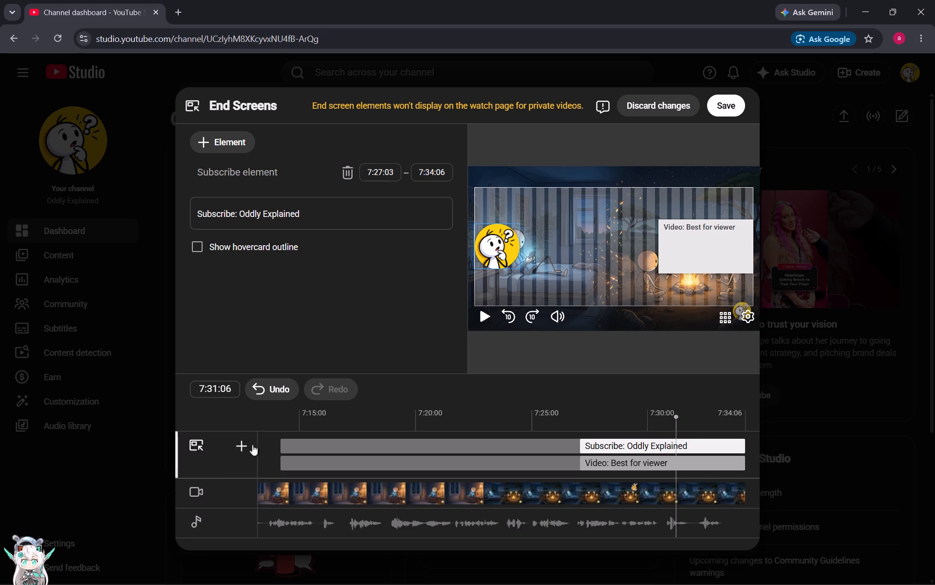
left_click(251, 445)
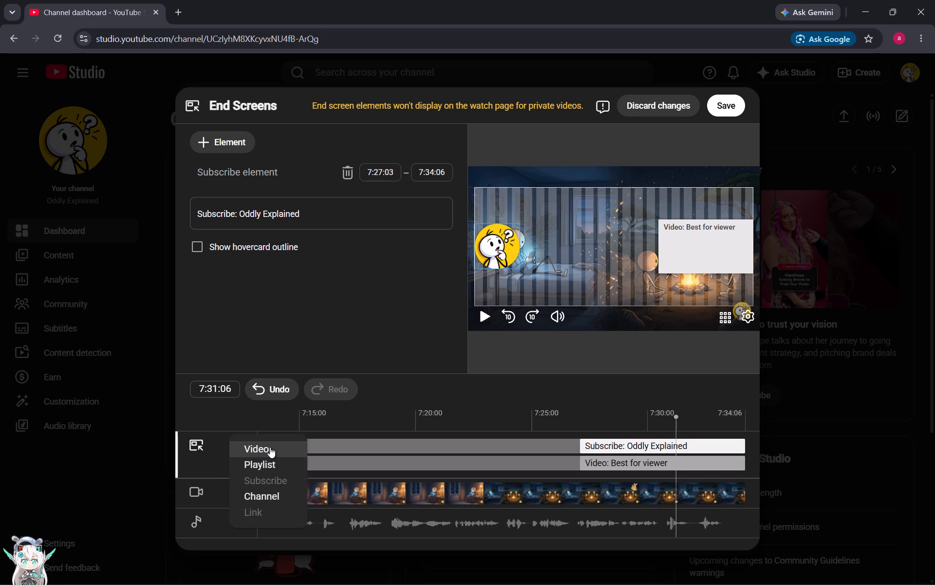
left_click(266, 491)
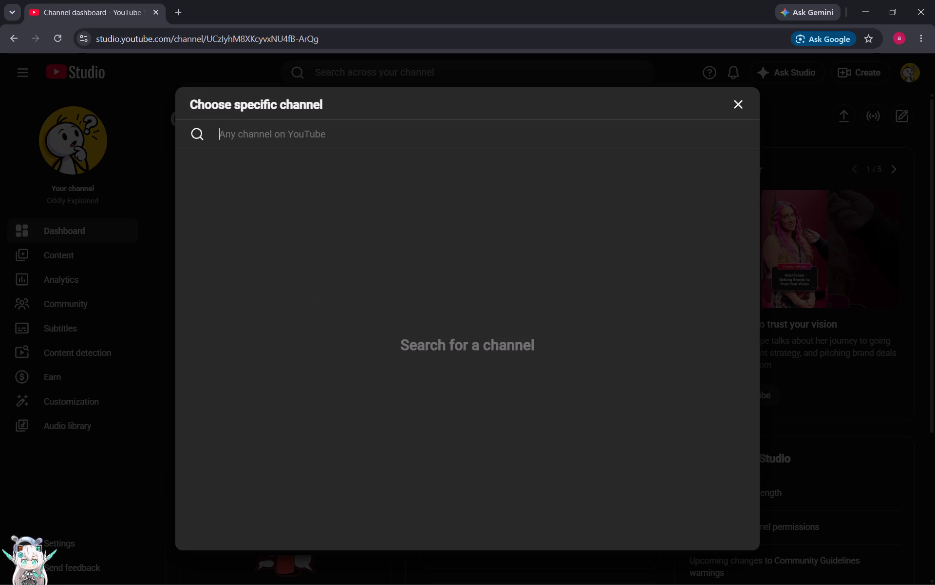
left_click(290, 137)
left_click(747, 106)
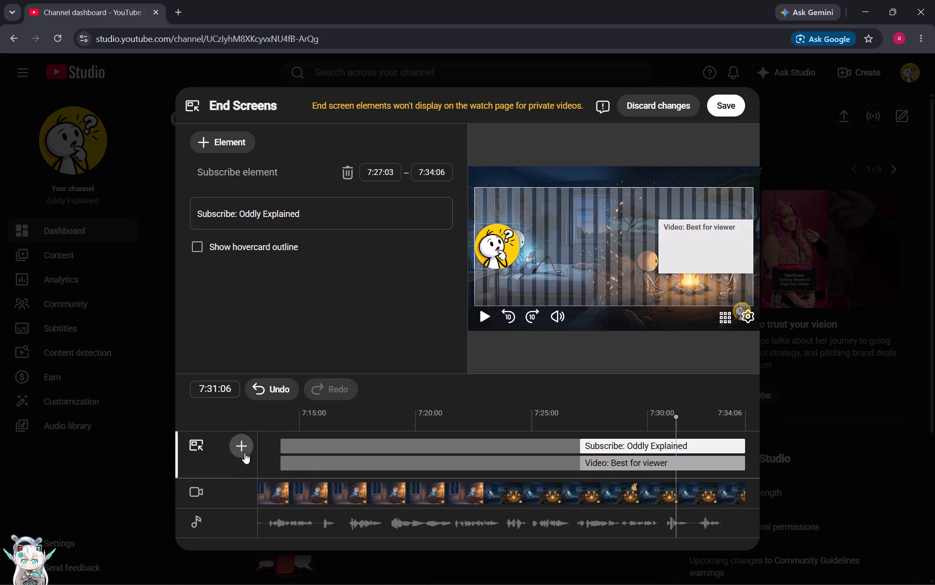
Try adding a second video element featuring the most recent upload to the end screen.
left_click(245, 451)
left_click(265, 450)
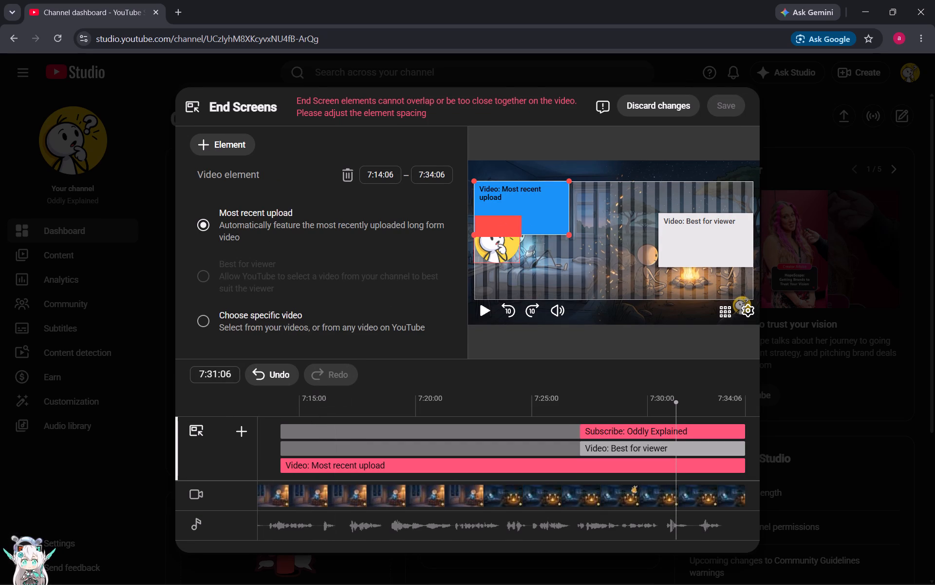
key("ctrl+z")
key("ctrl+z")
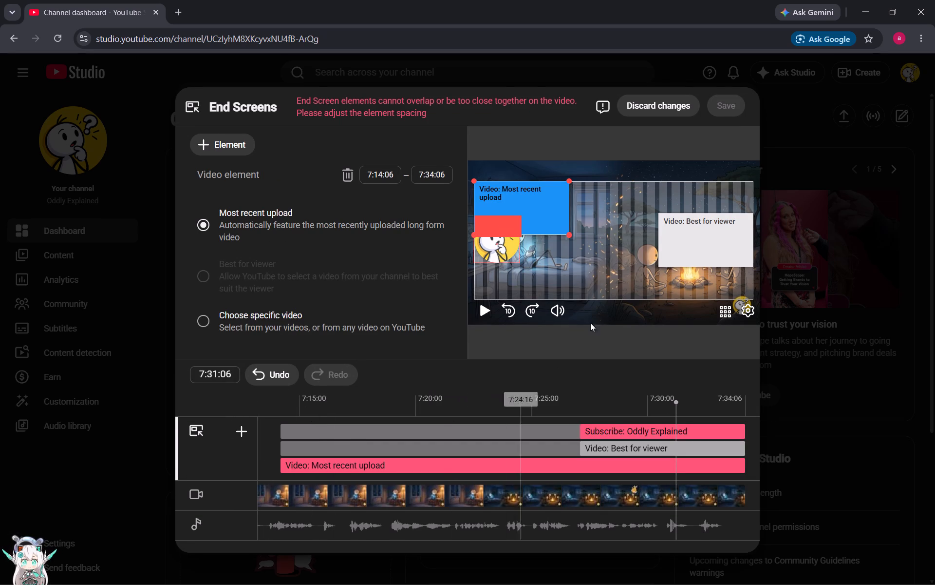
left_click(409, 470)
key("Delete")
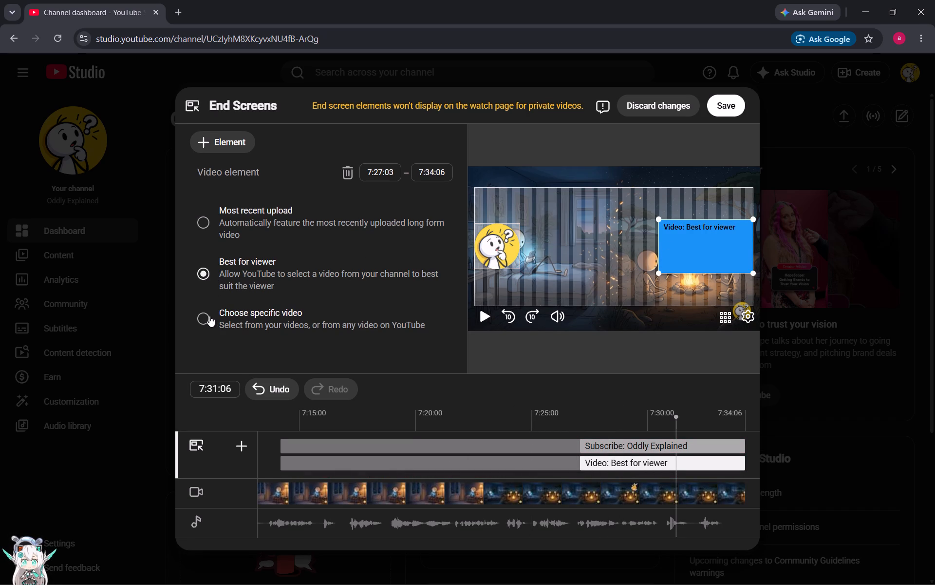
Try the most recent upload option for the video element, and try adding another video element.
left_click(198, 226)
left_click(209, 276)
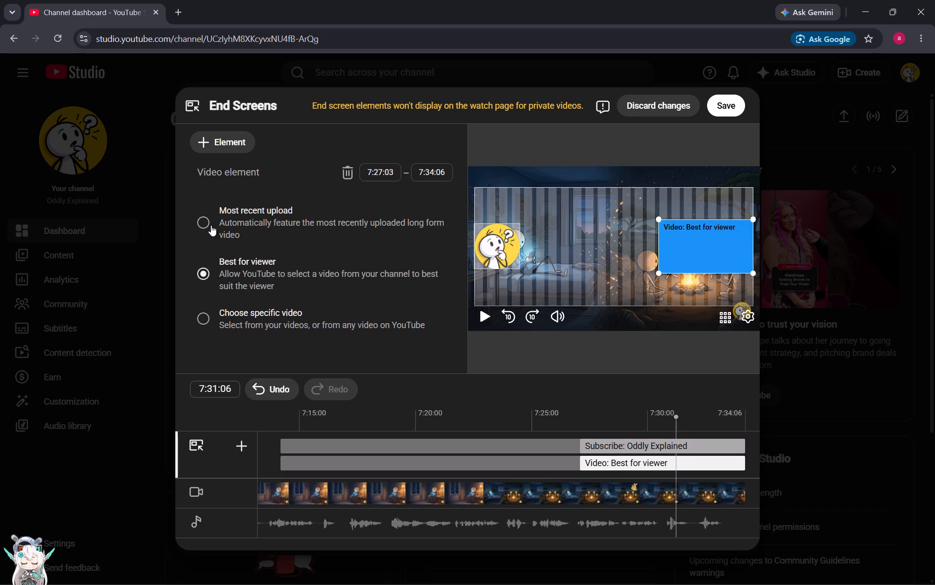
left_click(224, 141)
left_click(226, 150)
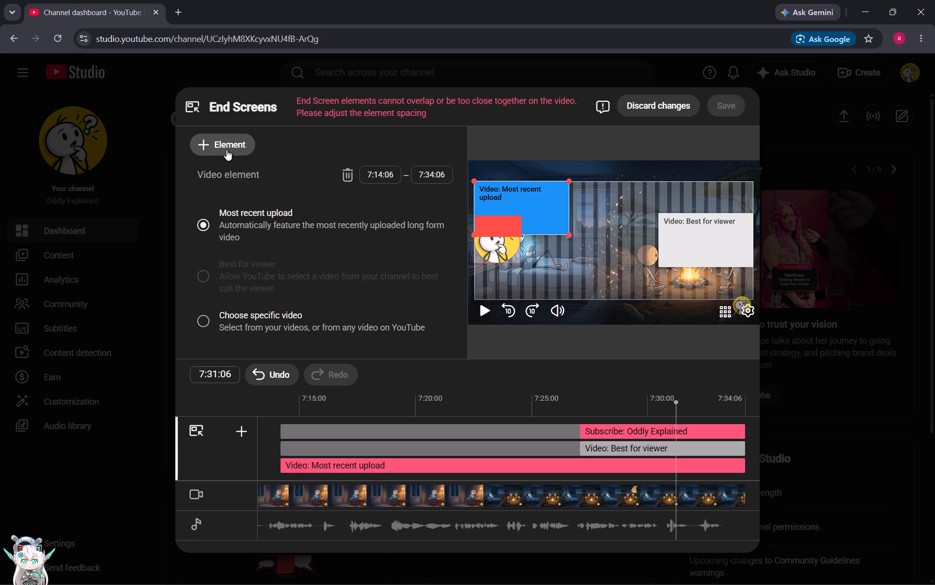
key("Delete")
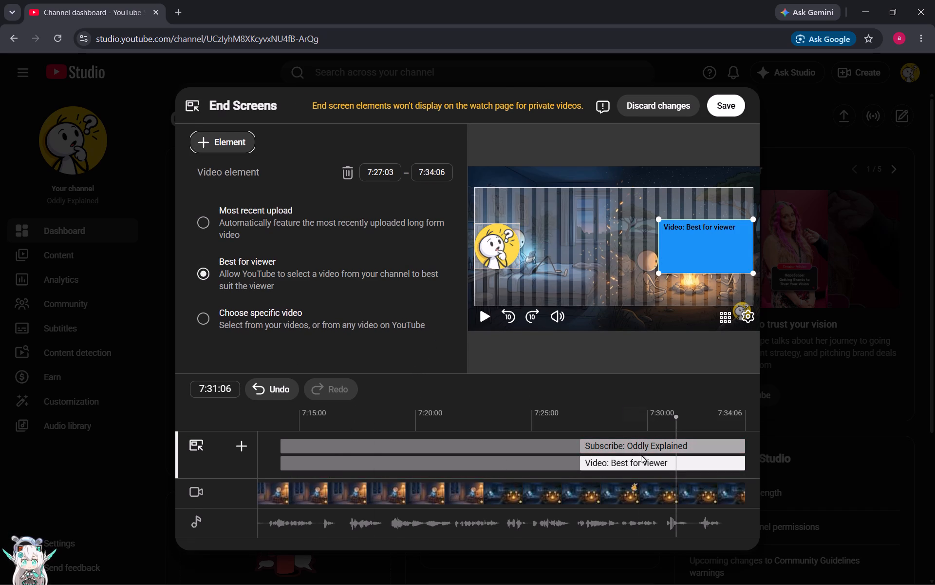
Move the subscribe circle and the video element slightly inward from the frame's side edges, keeping both at about mid-height.
left_click(636, 446)
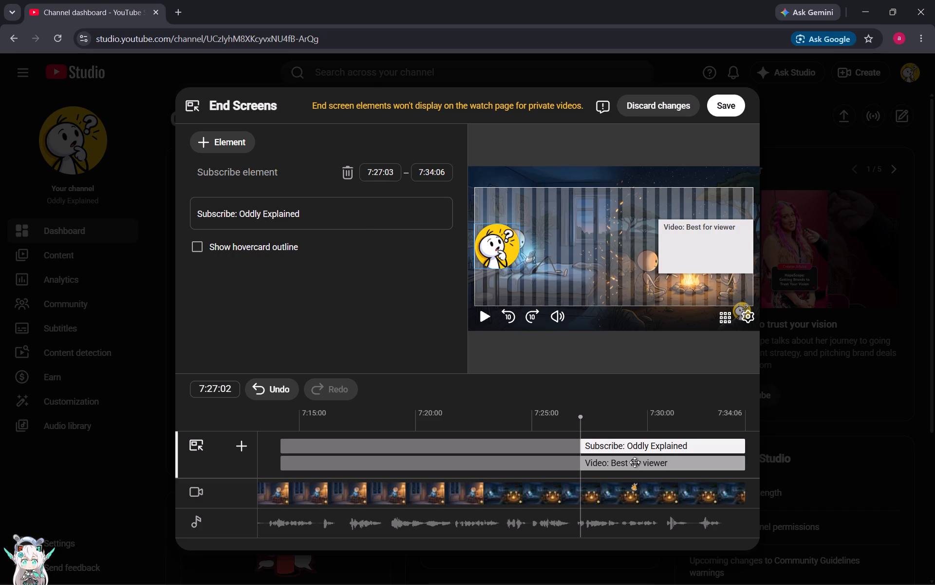
left_click(635, 462)
left_click(634, 447)
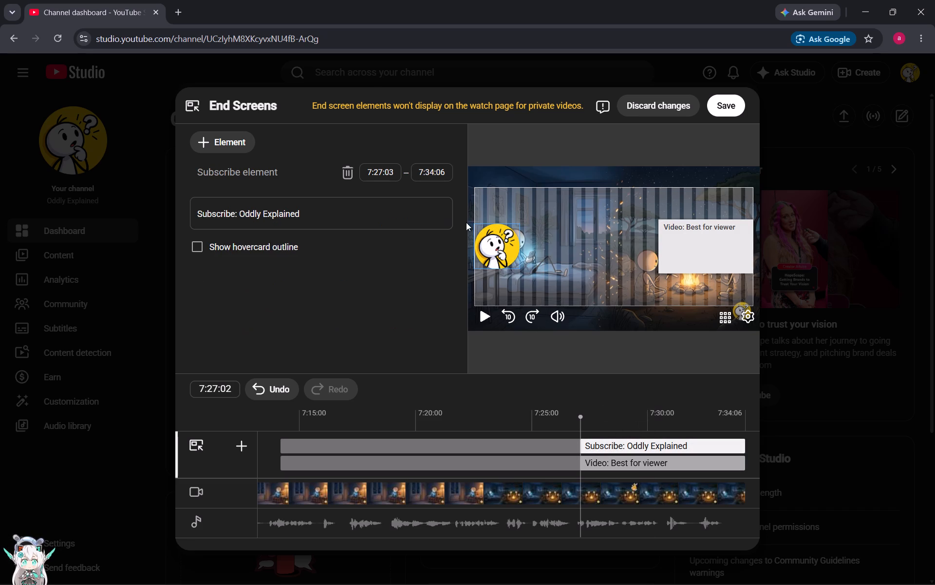
left_click_drag(491, 239, 540, 242)
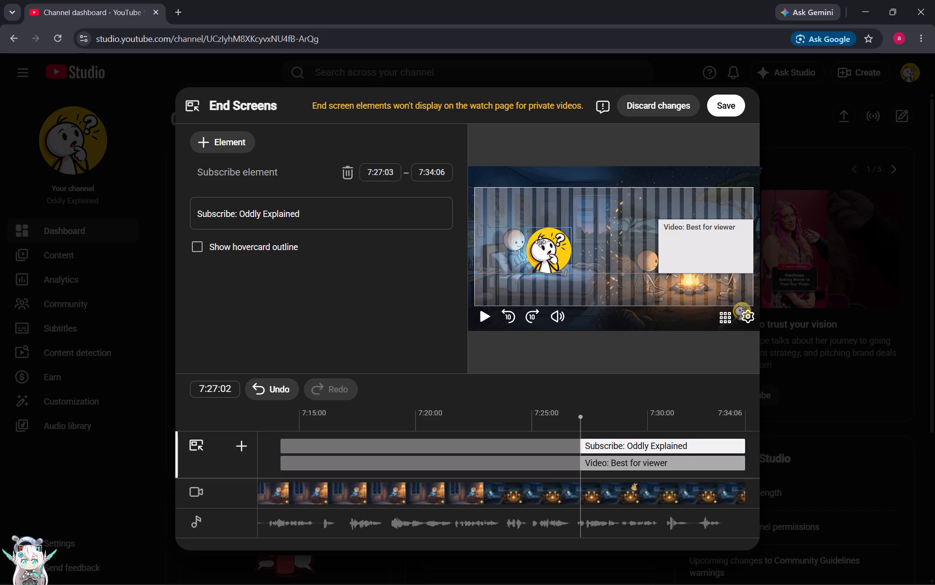
left_click_drag(540, 242, 518, 241)
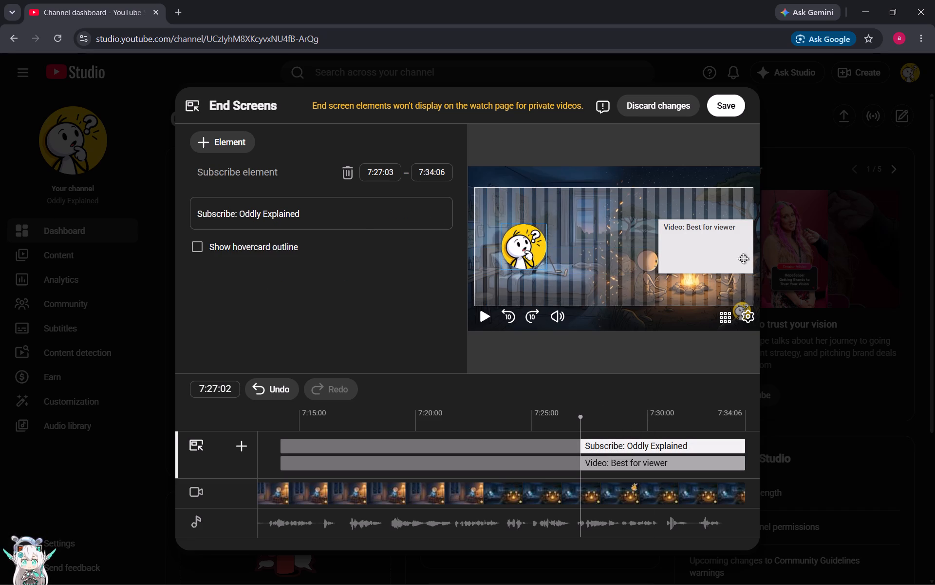
left_click_drag(718, 253, 698, 252)
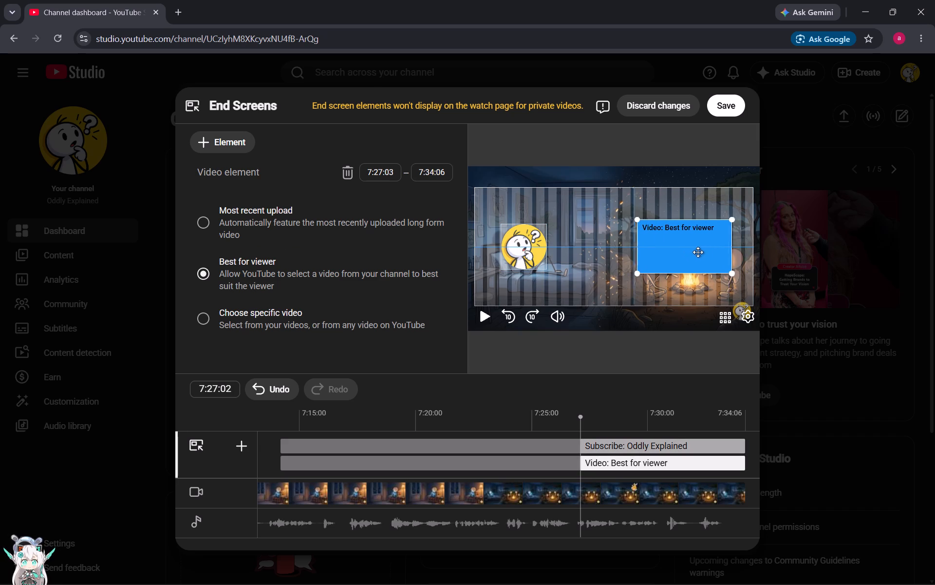
left_click_drag(698, 252, 692, 252)
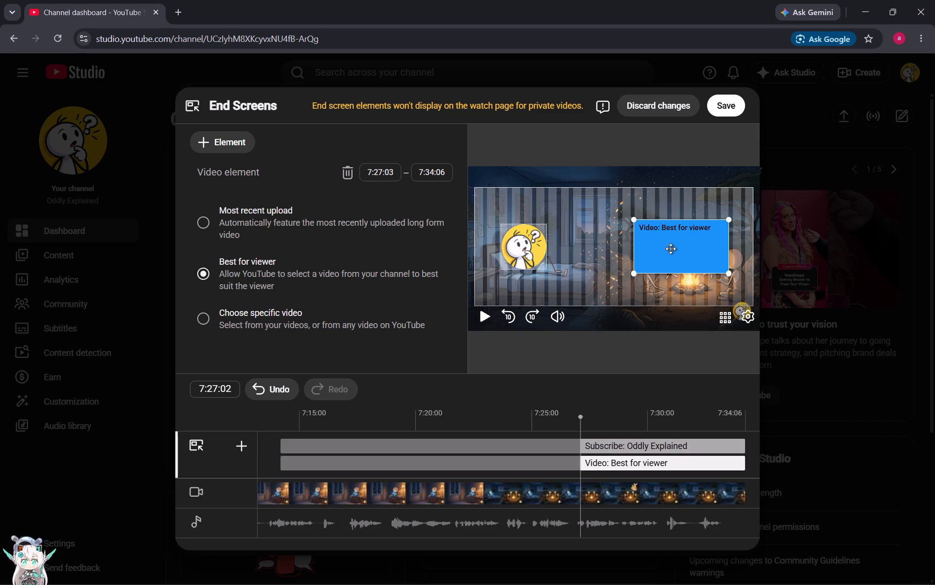
Feature the specific video How Did Ancient Humans Survive Ice Age Winters in the video element and save the end screen.
left_click(204, 316)
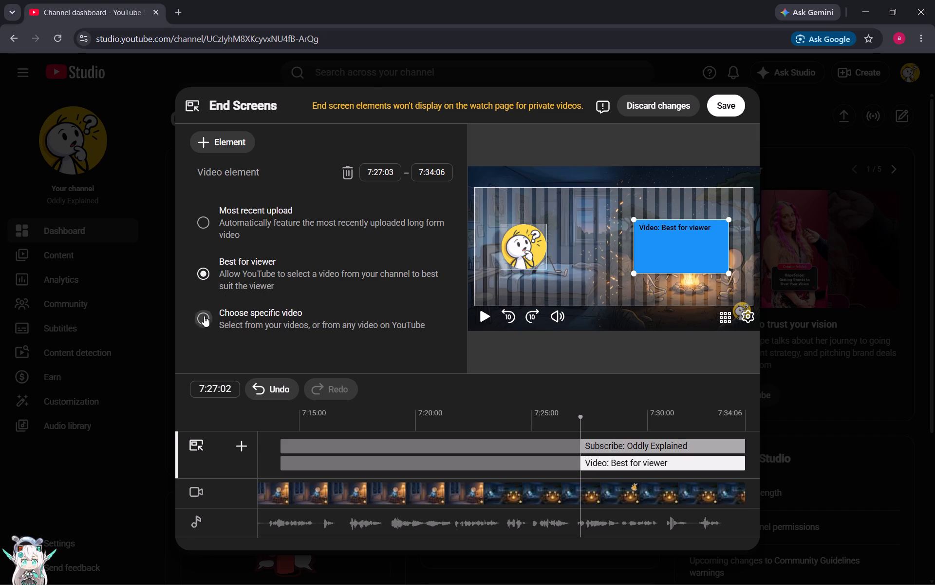
left_click(245, 205)
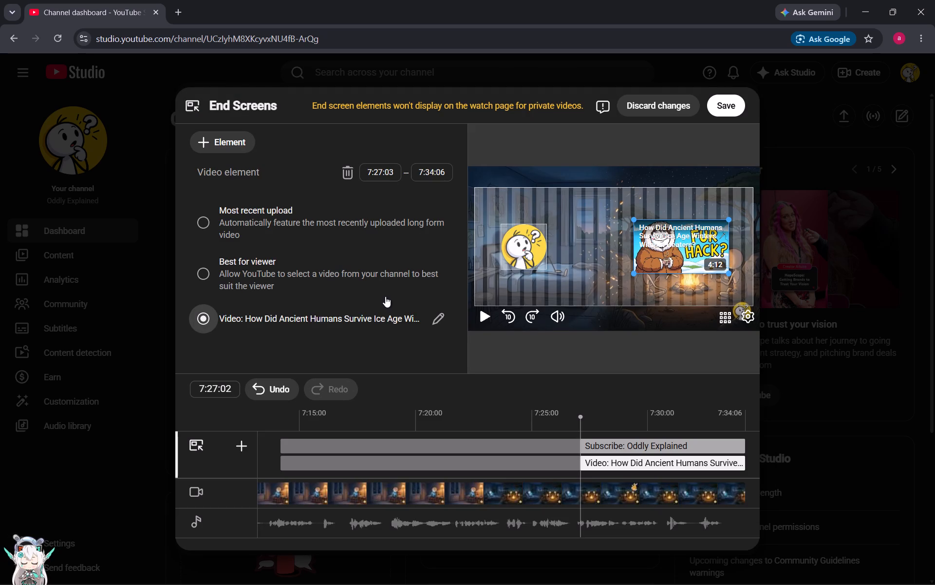
left_click(731, 111)
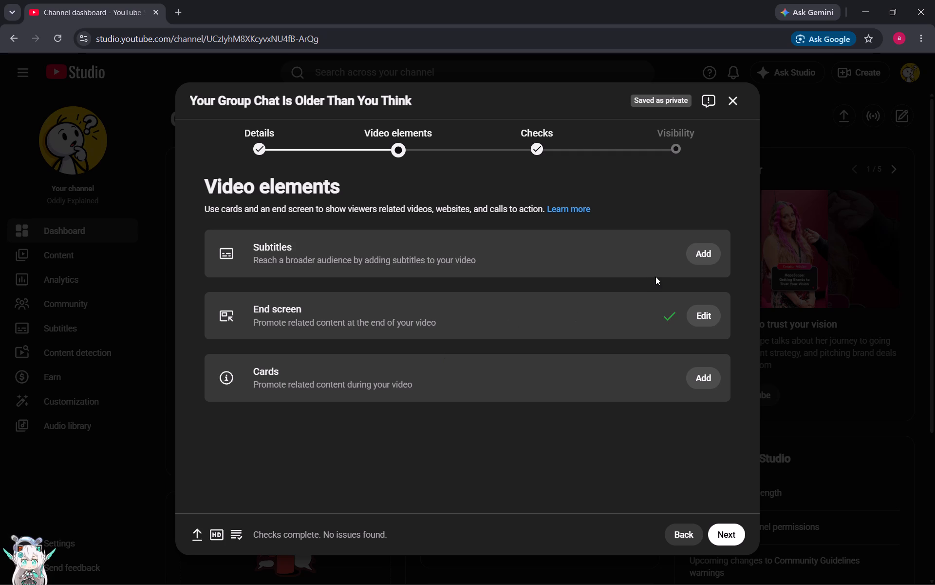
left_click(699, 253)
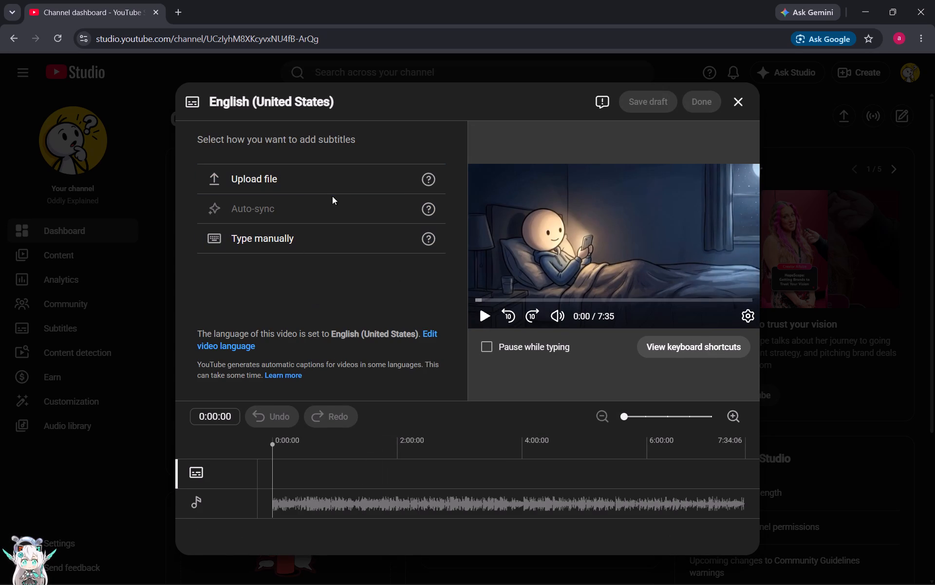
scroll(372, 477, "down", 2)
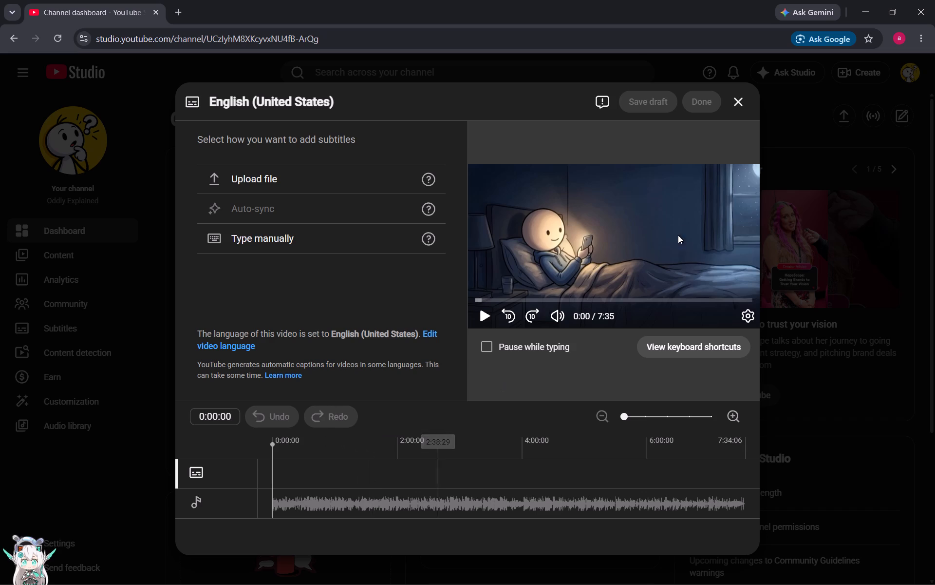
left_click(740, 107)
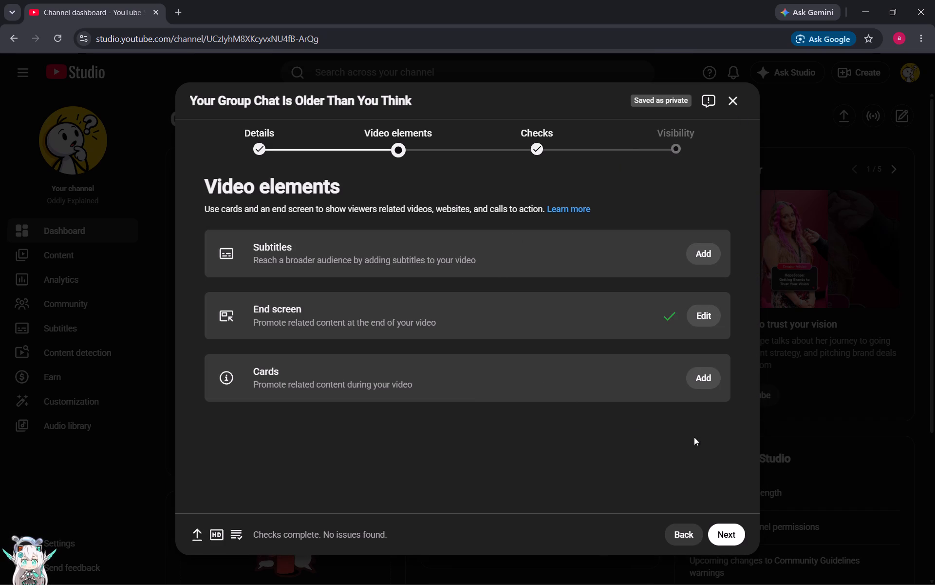
Proceed through the checks to the visibility stage and set the public schedule date to Nov 3, 2026.
left_click(728, 533)
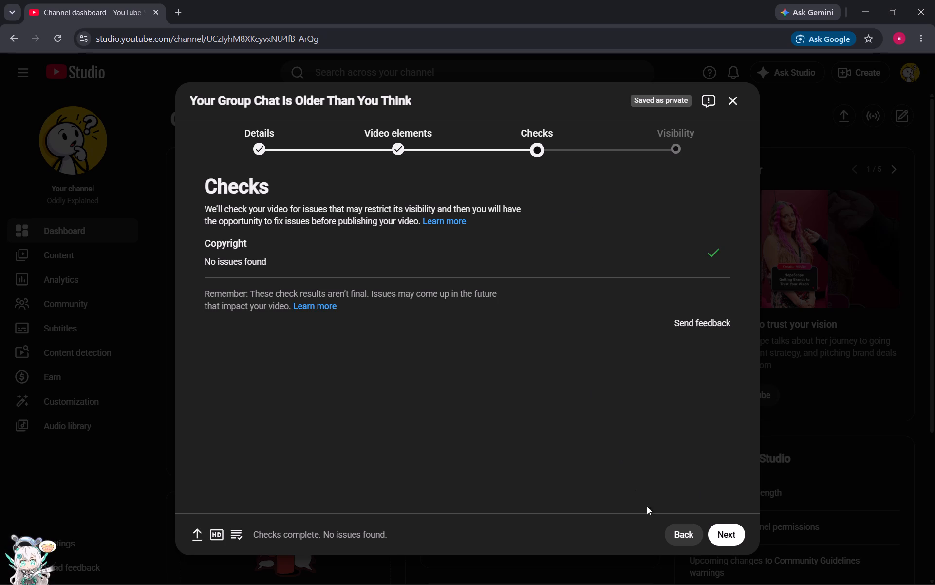
left_click(727, 529)
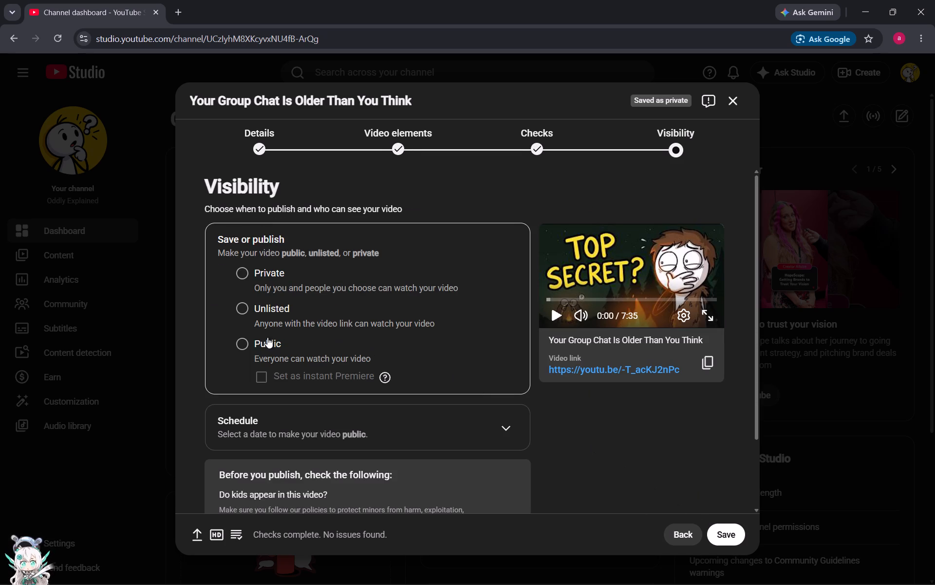
left_click(299, 428)
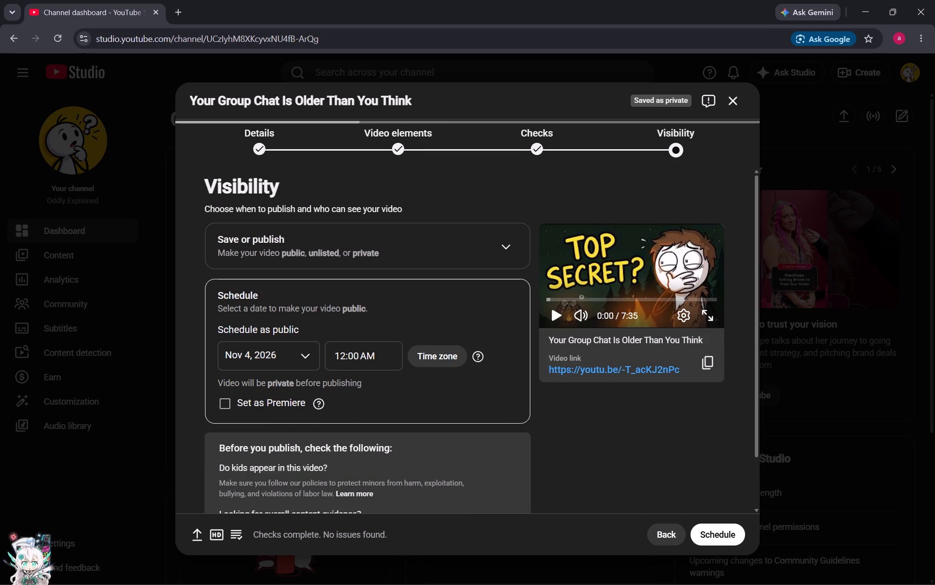
left_click(254, 364)
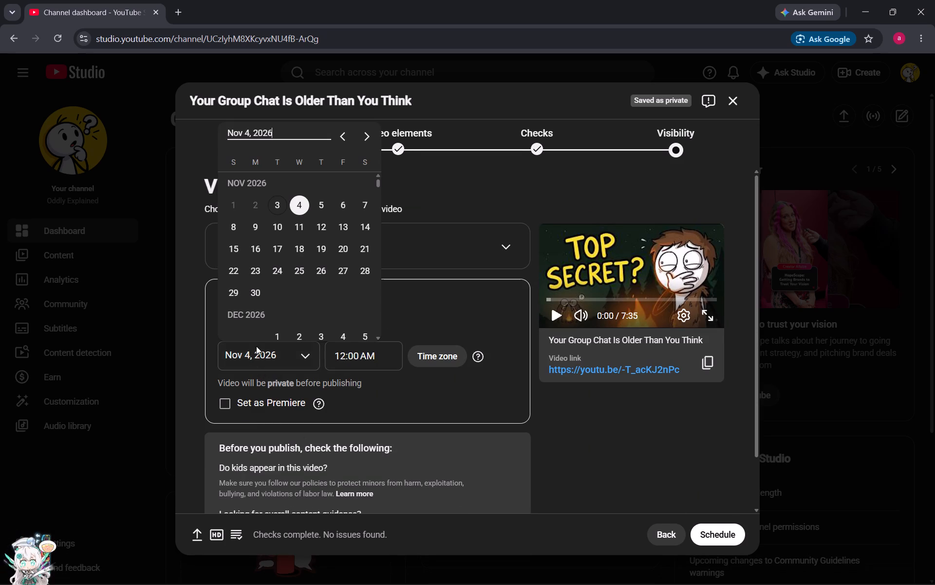
left_click(279, 210)
Set the scheduled publish time to 5:00 PM.
left_click(350, 357)
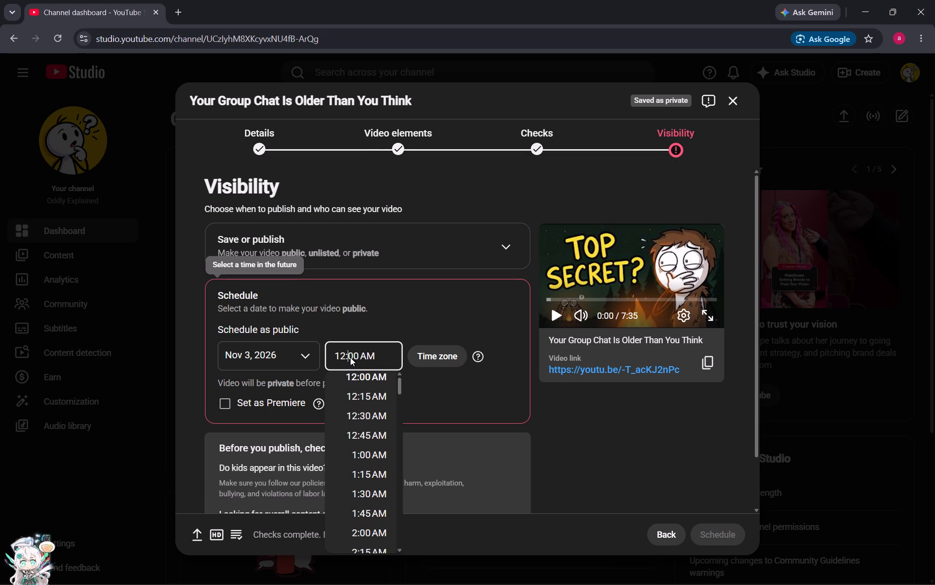
left_click_drag(341, 357, 345, 357)
left_click(339, 357)
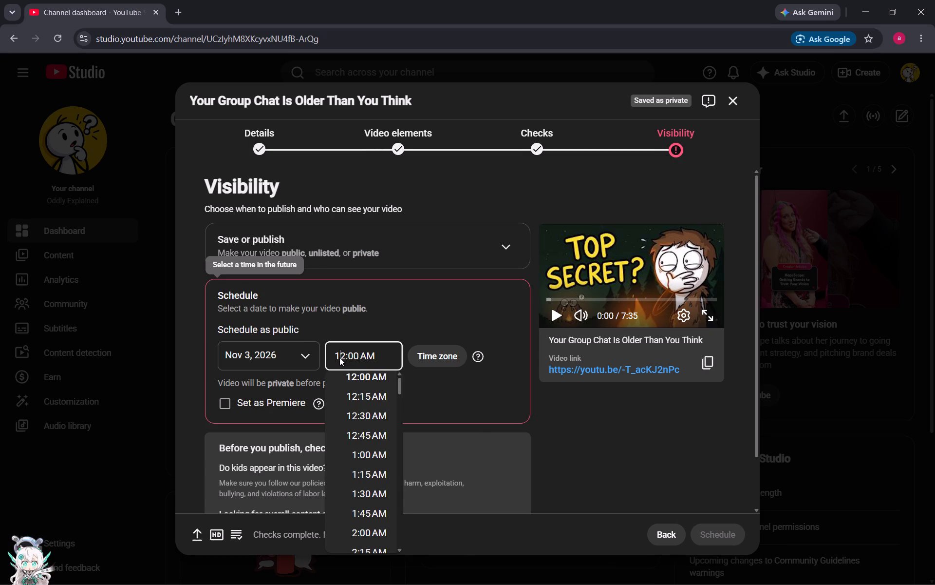
left_click_drag(342, 357, 335, 357)
left_click(345, 357)
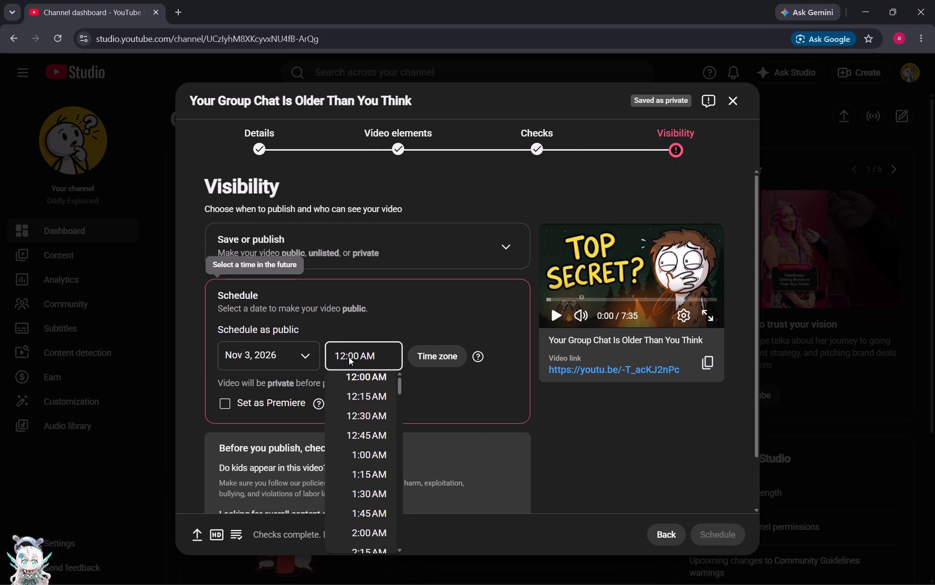
key("BackSpace")
key("BackSpace")
key("5")
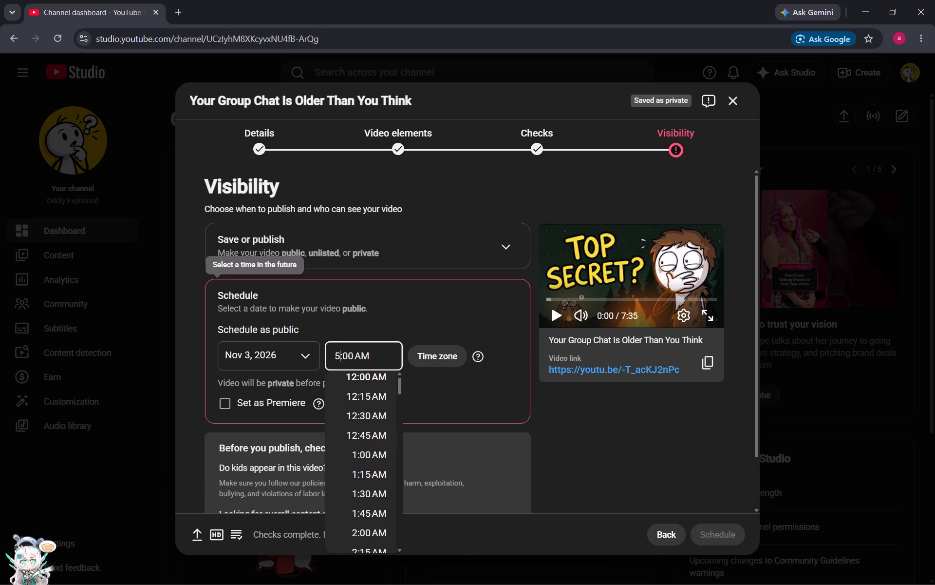
left_click(359, 358)
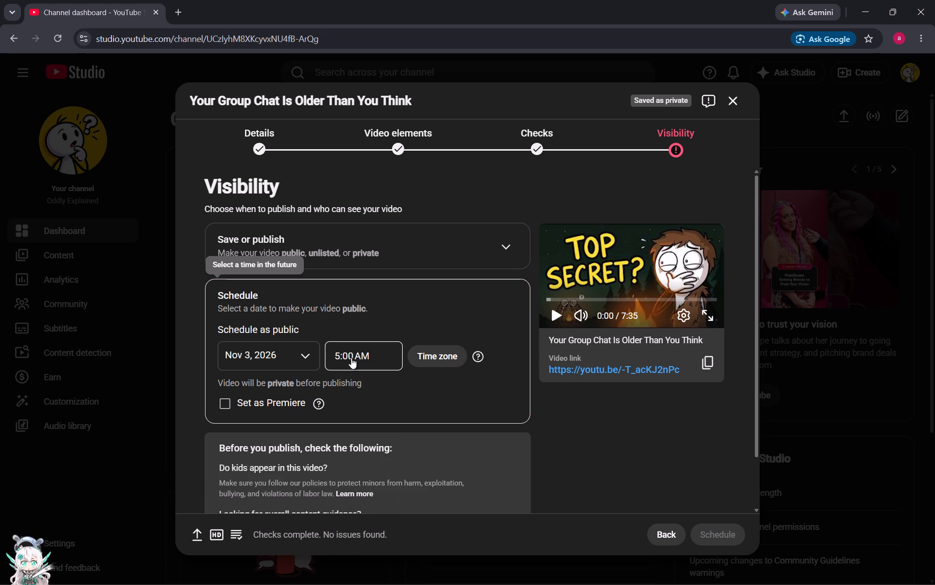
double_click(350, 358)
left_click_drag(355, 358, 343, 357)
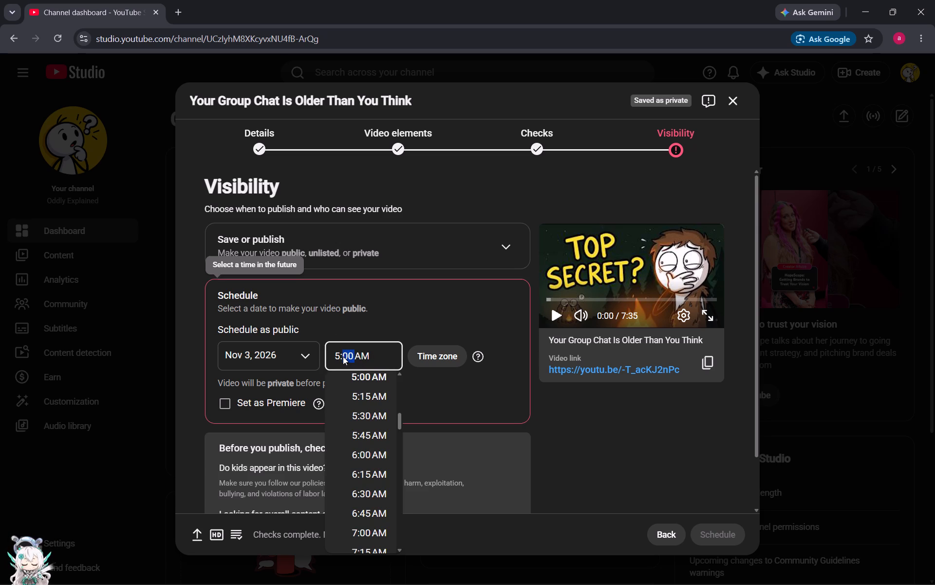
key("BackSpace")
type("30")
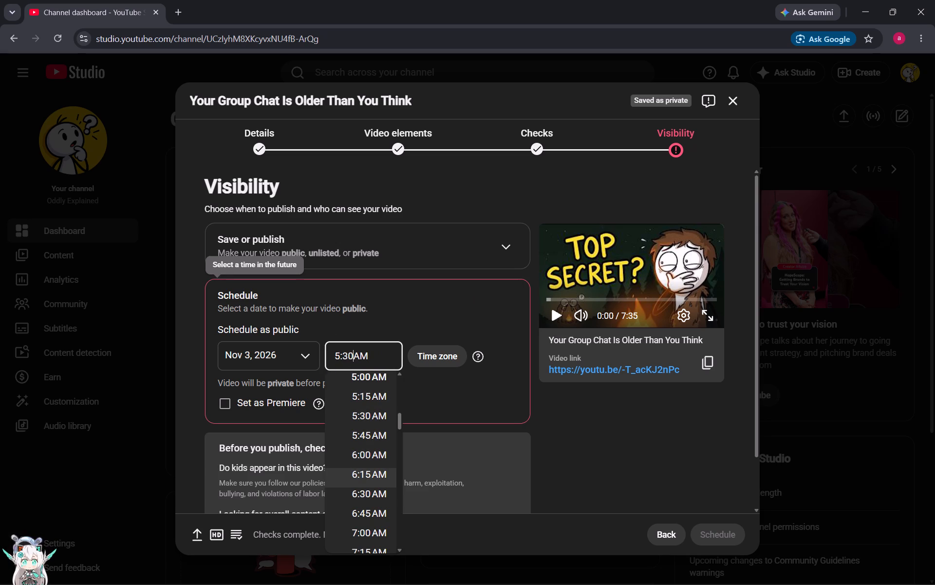
scroll(375, 453, "down", 7)
left_click(367, 456)
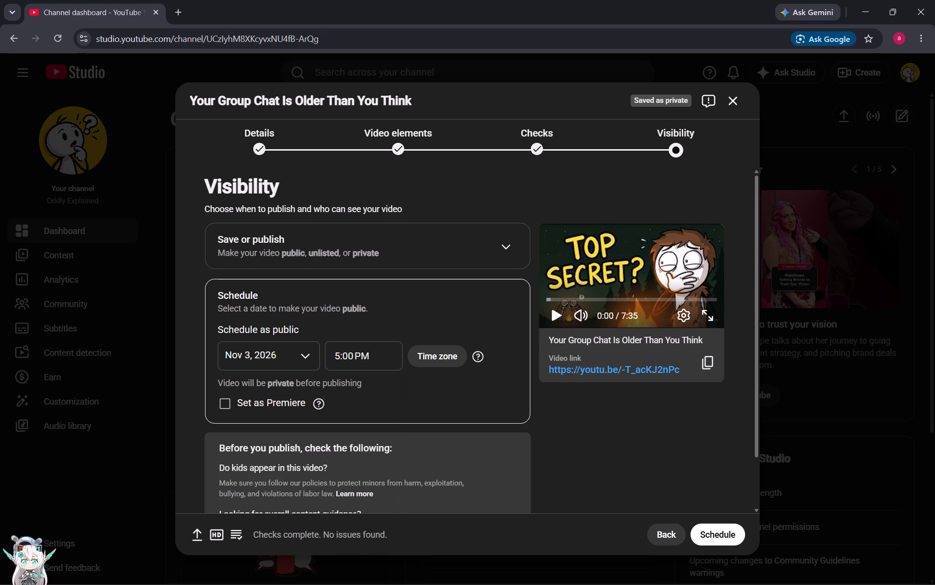
Review the publishing notes, schedule the video, and dismiss the confirmation.
scroll(455, 394, "down", 3)
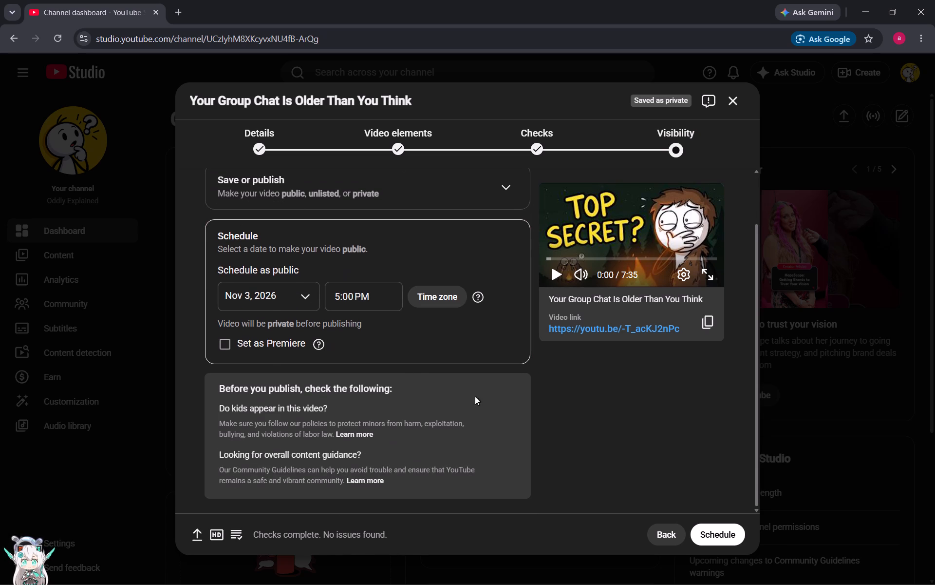
scroll(464, 398, "up", 4)
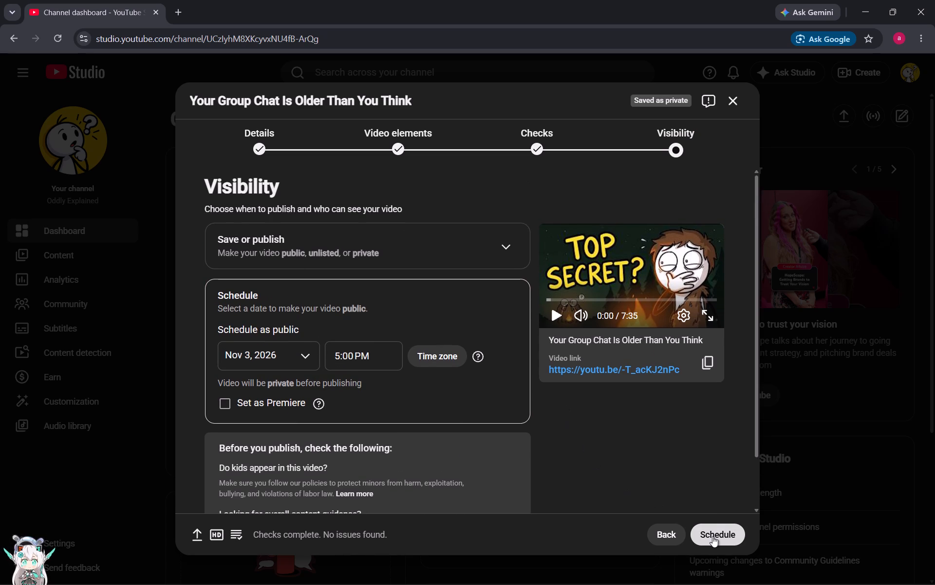
left_click(712, 536)
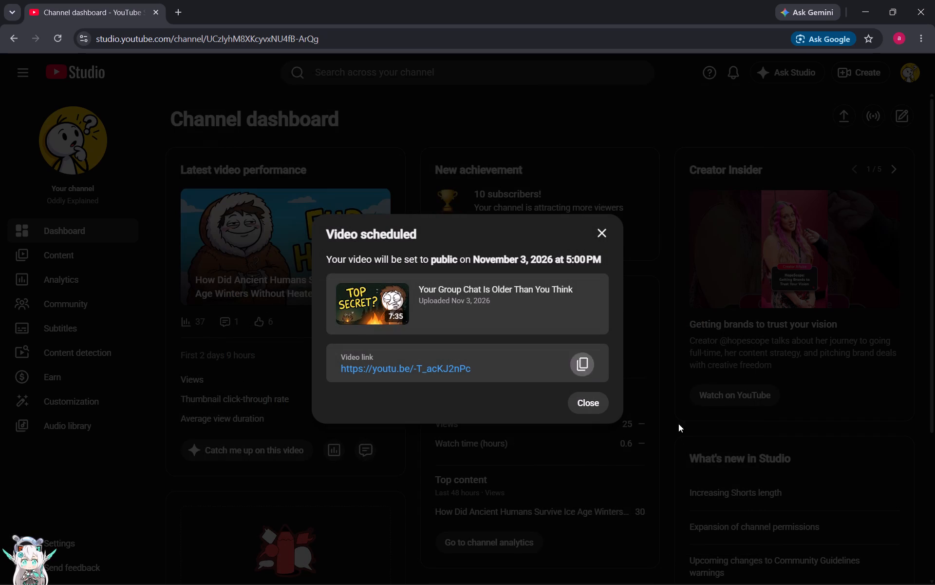
left_click(600, 410)
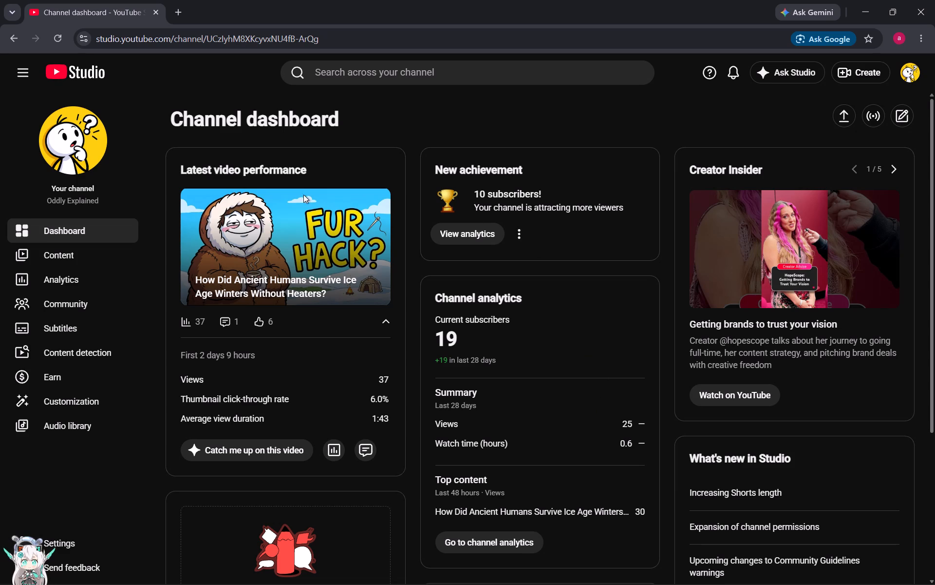
Check the channel's video list and channel analytics overview, and return to the channel dashboard.
left_click(52, 246)
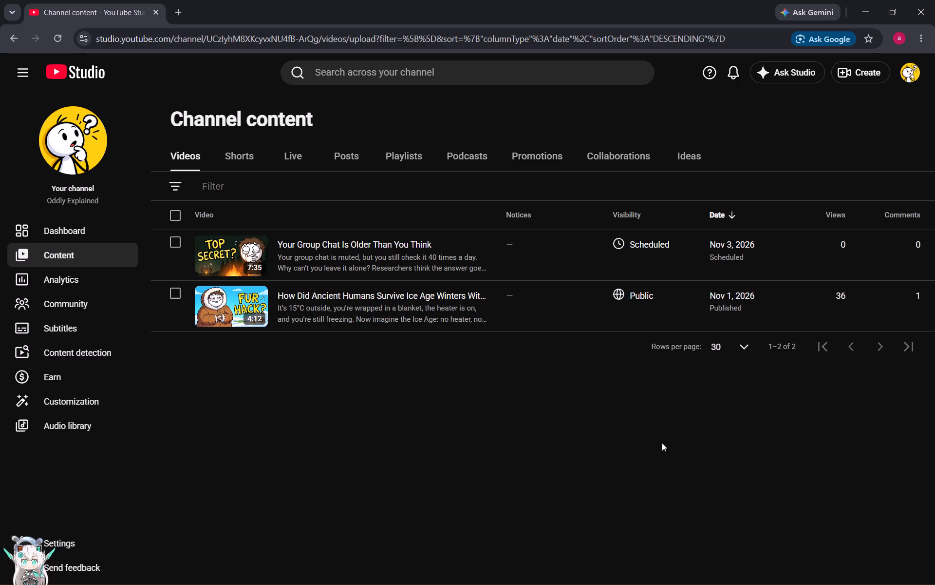
left_click(34, 228)
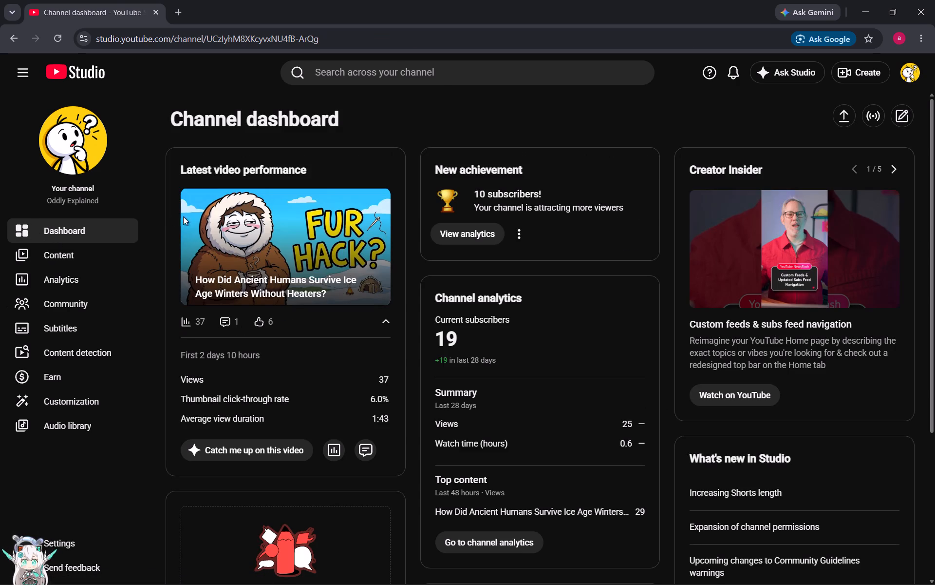
left_click(68, 243)
left_click(69, 275)
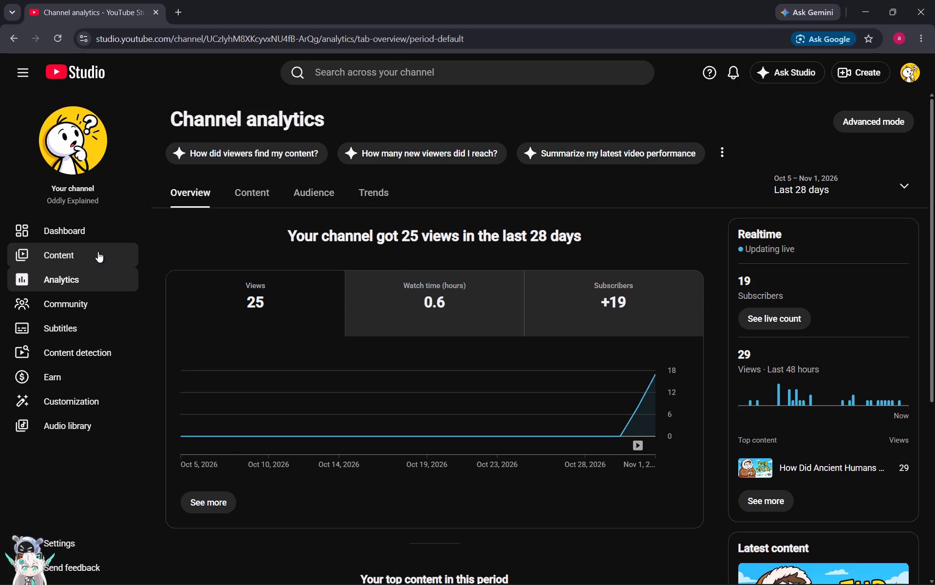
left_click(66, 236)
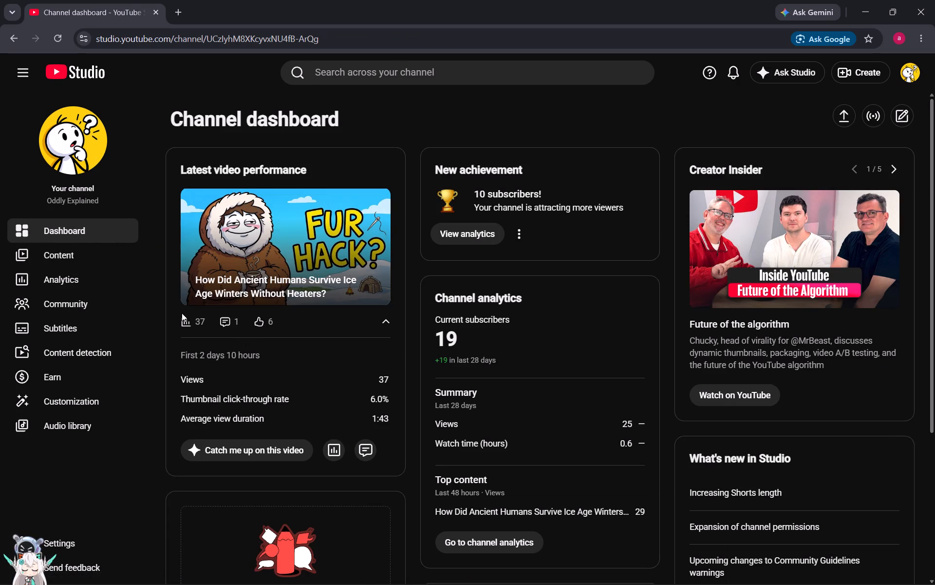
Open the latest video's analytics and examine its Reach data, including the detailed traffic source report.
left_click(341, 449)
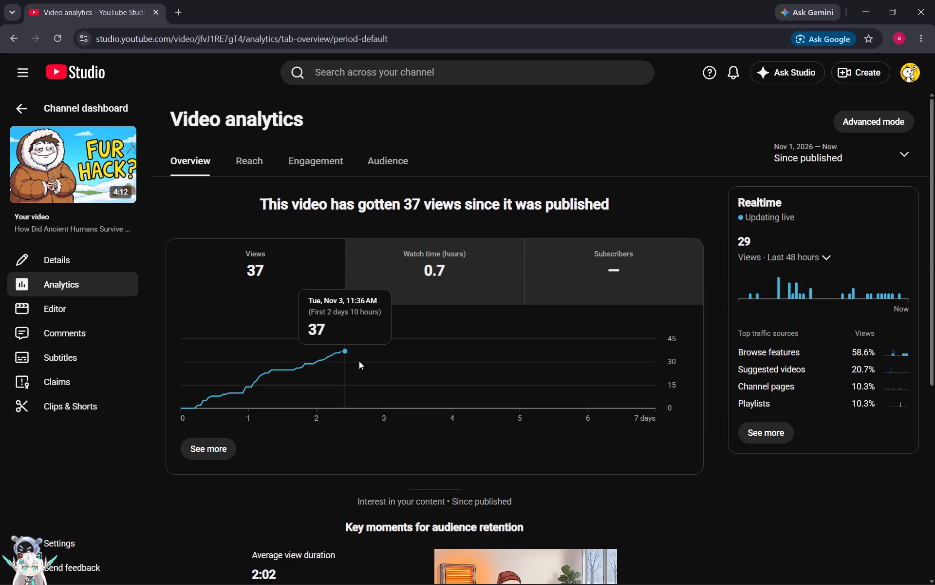
left_click(253, 165)
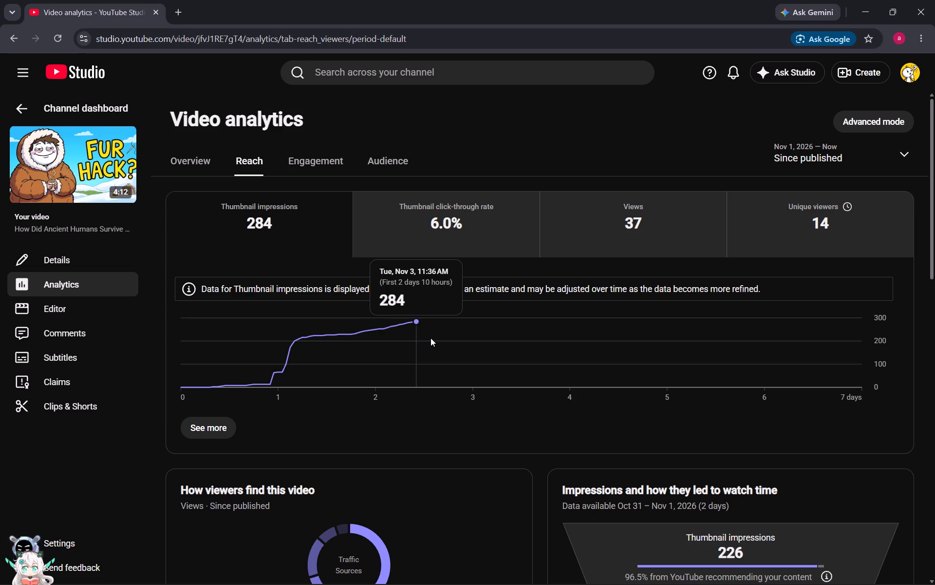
scroll(472, 339, "down", 2)
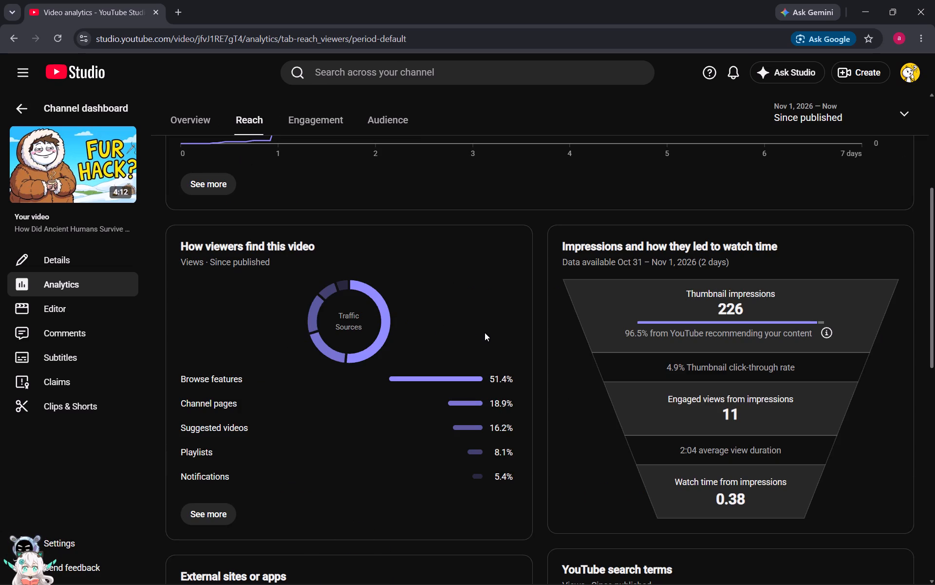
scroll(486, 331, "down", 1)
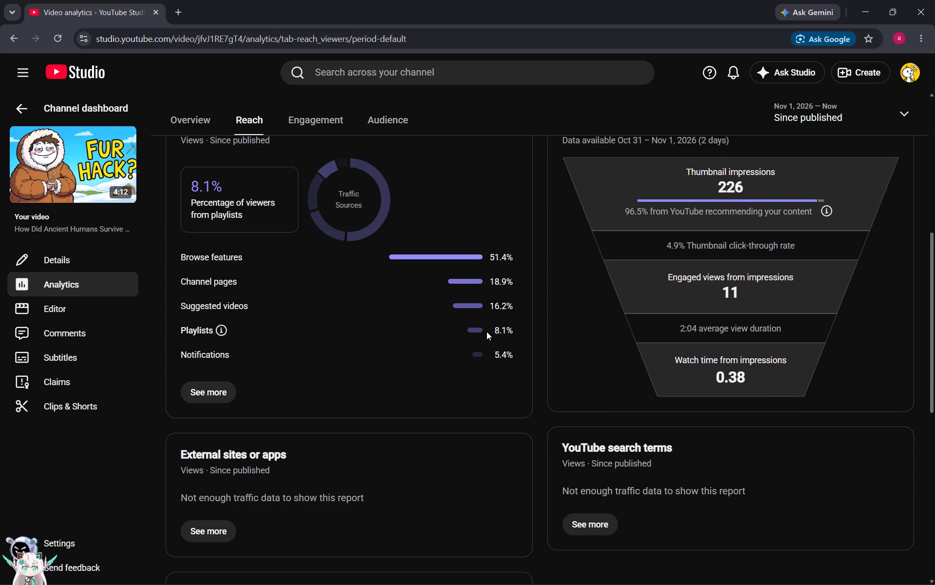
left_click(187, 387)
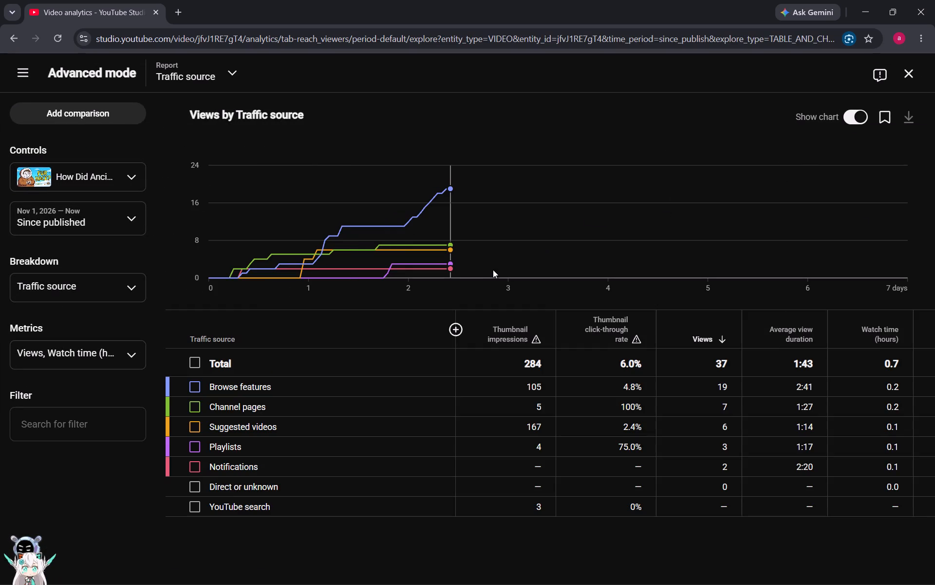
left_click(912, 81)
Examine which content suggests this video, including the detailed suggested videos traffic report.
scroll(425, 329, "down", 3)
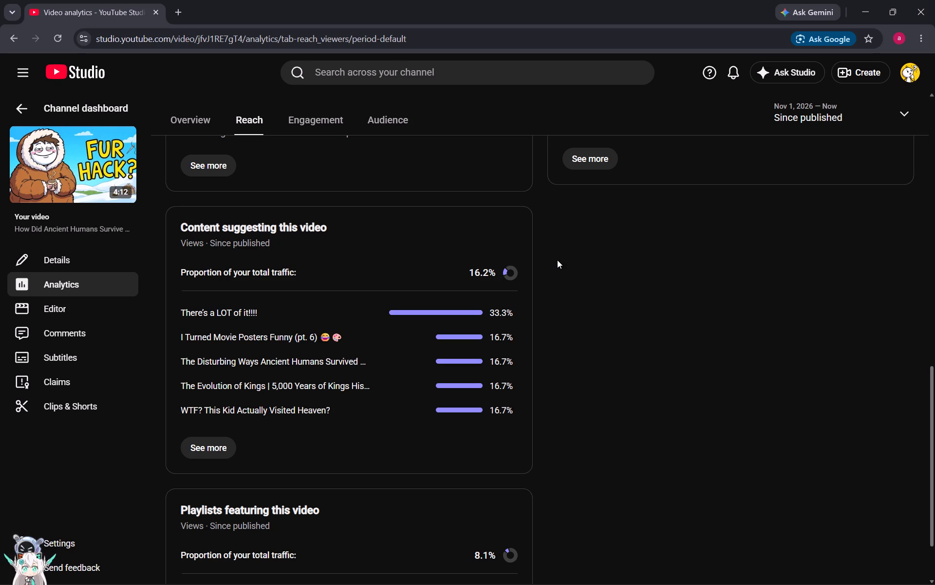
scroll(356, 329, "down", 1)
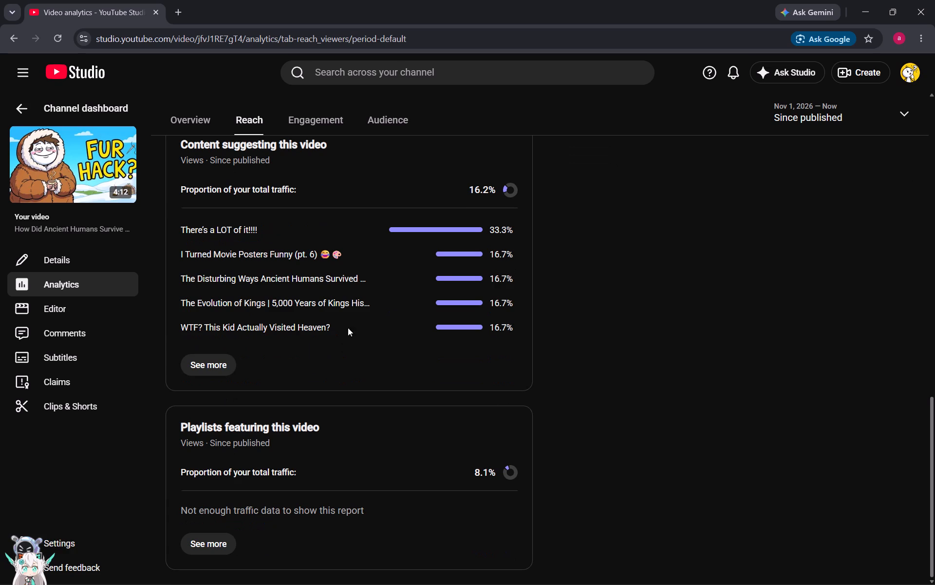
left_click(220, 377)
left_click(217, 372)
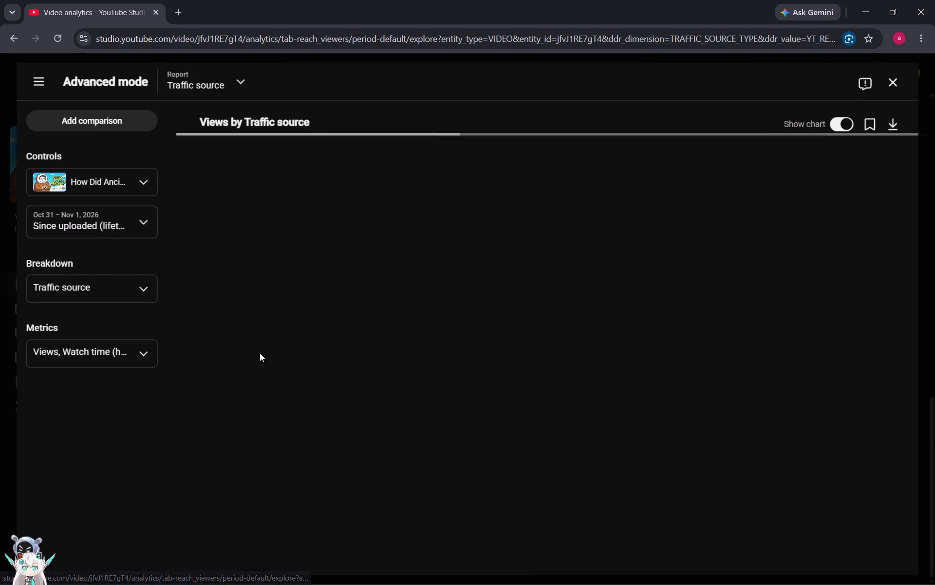
scroll(368, 263, "down", 6)
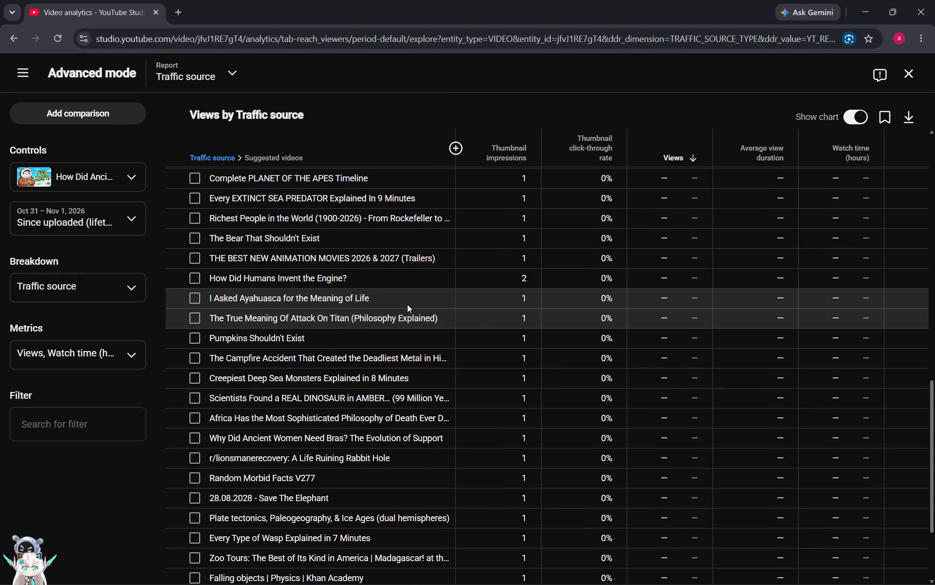
scroll(407, 304, "up", 8)
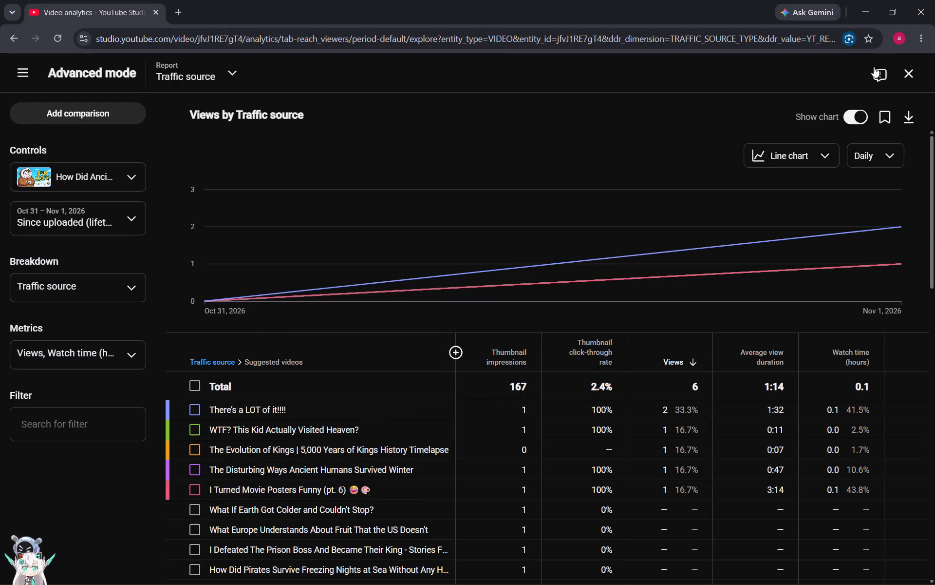
left_click(909, 66)
scroll(441, 310, "down", 3)
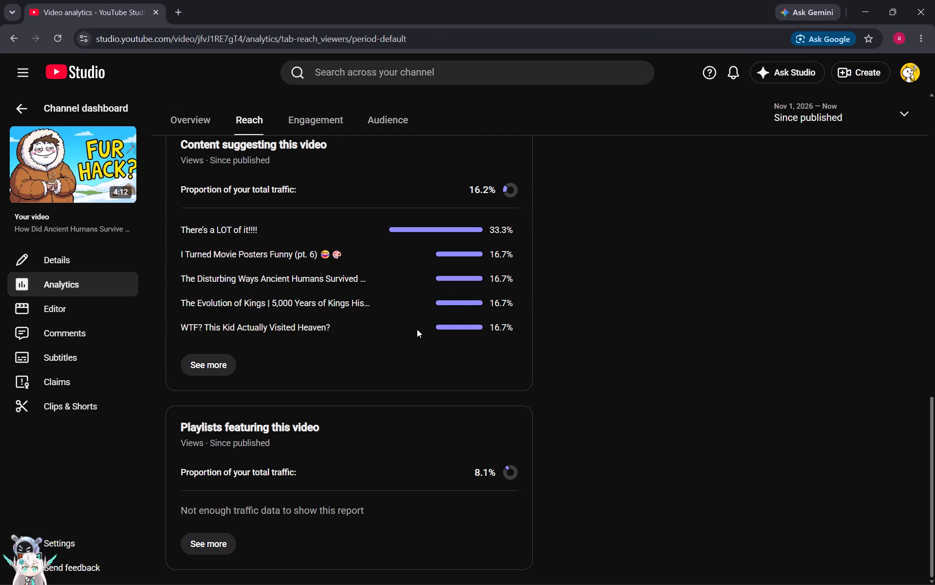
scroll(289, 441, "up", 2)
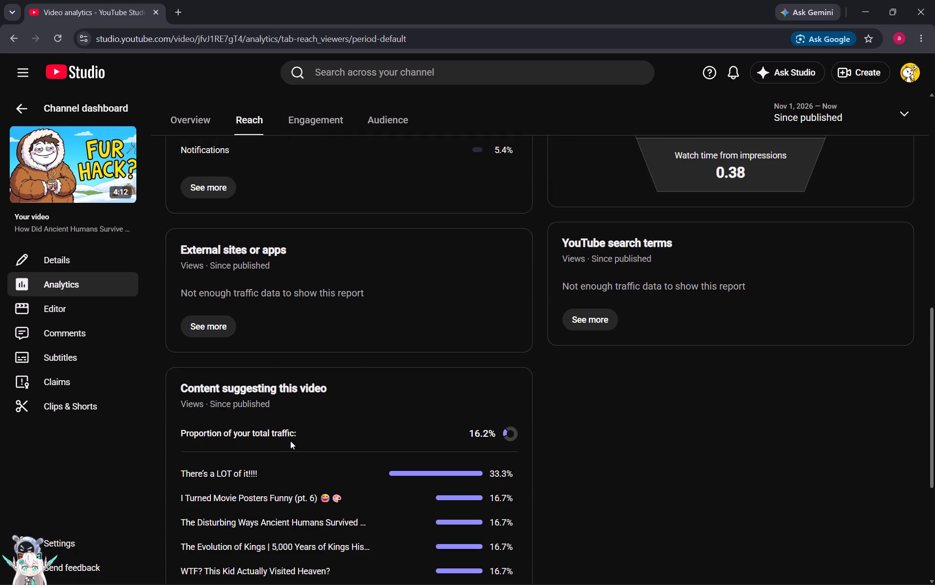
scroll(291, 440, "up", 1)
Review the video's Audience analytics, including the detailed report of watch time by device type.
left_click(324, 100)
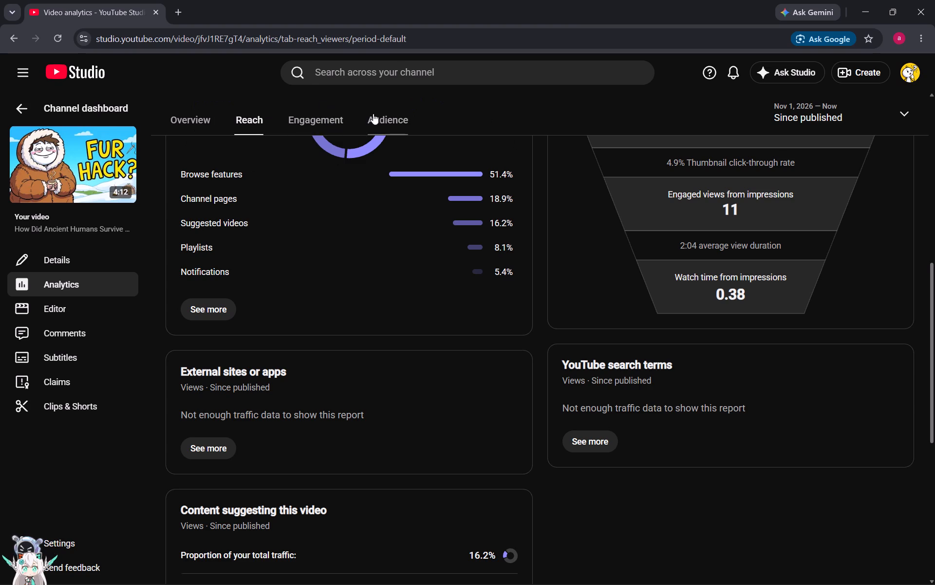
left_click(378, 114)
scroll(333, 296, "down", 3)
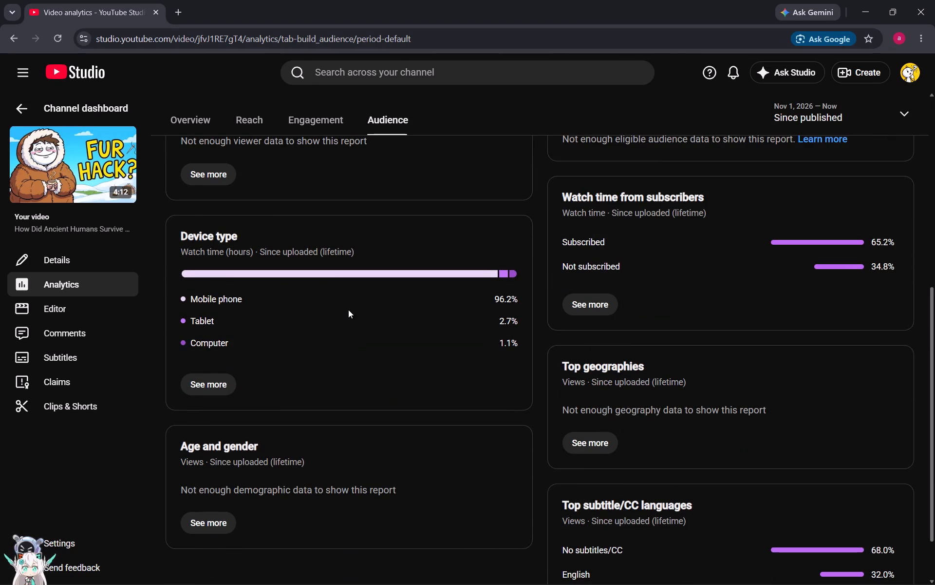
scroll(348, 310, "down", 2)
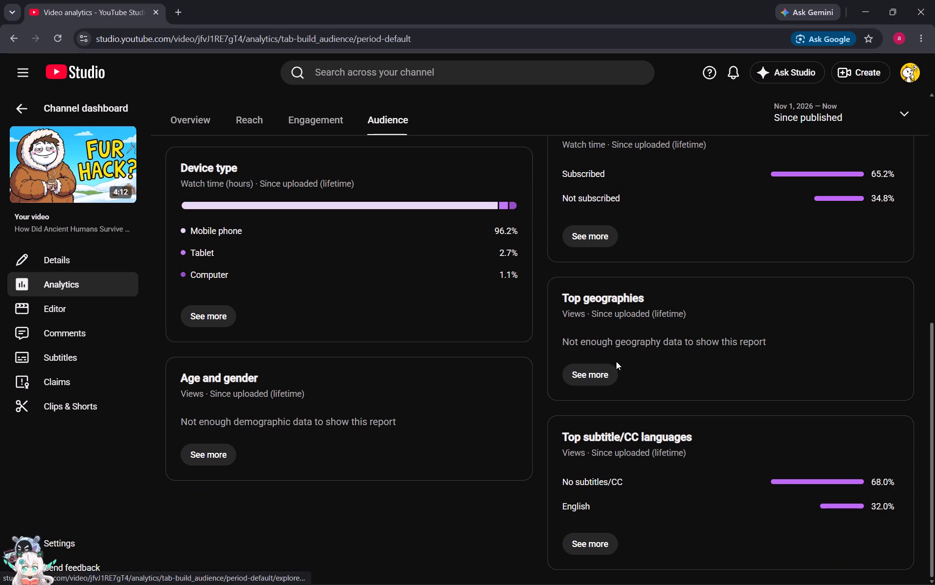
scroll(612, 359, "up", 2)
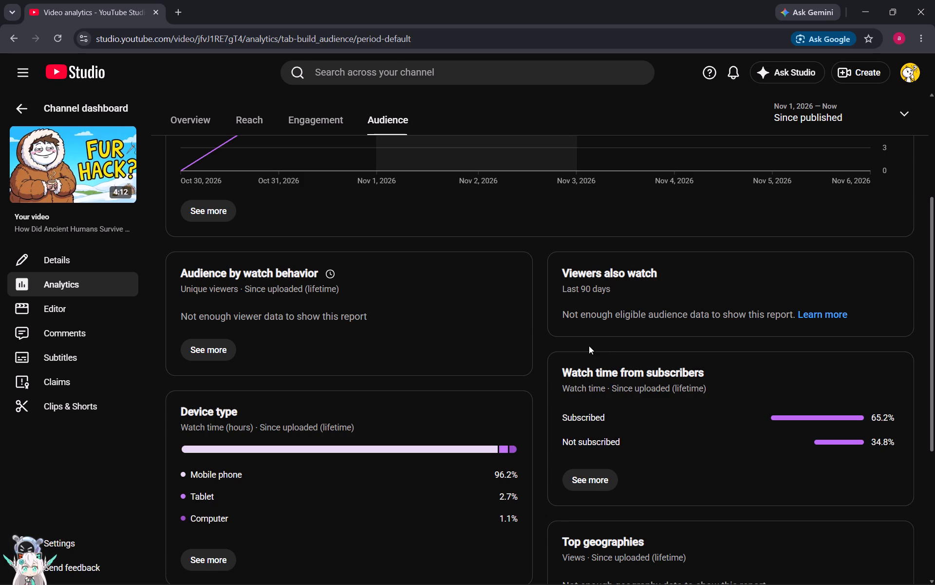
scroll(437, 310, "down", 1)
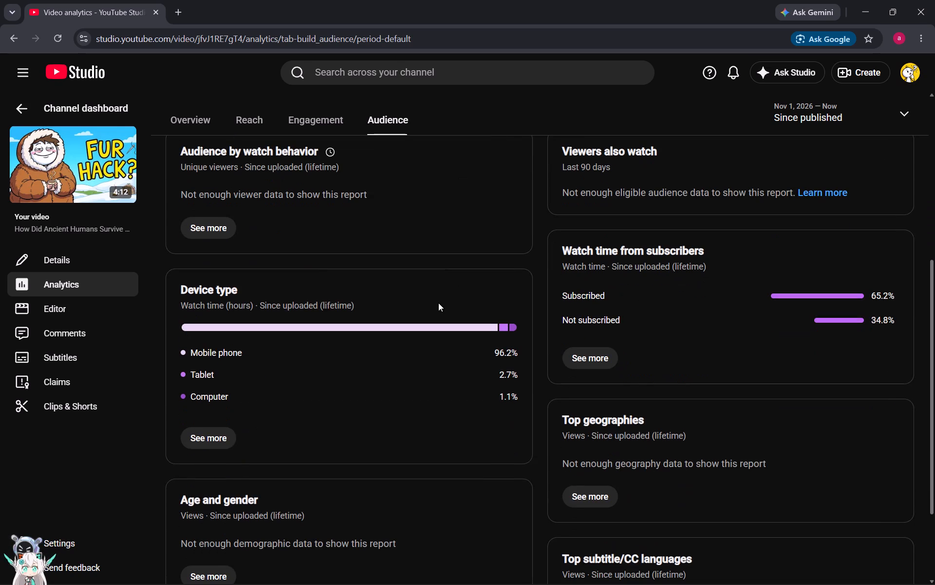
scroll(252, 430, "down", 1)
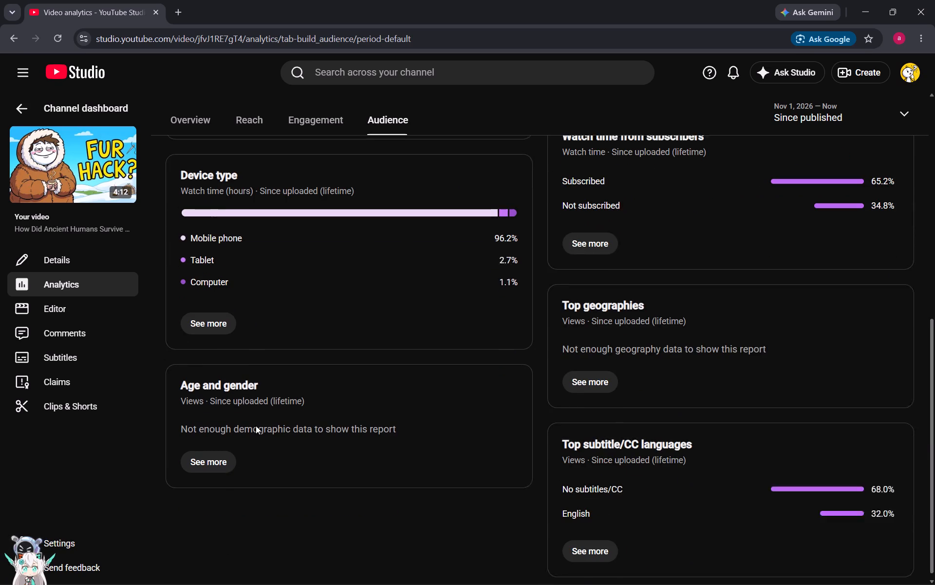
left_click(207, 310)
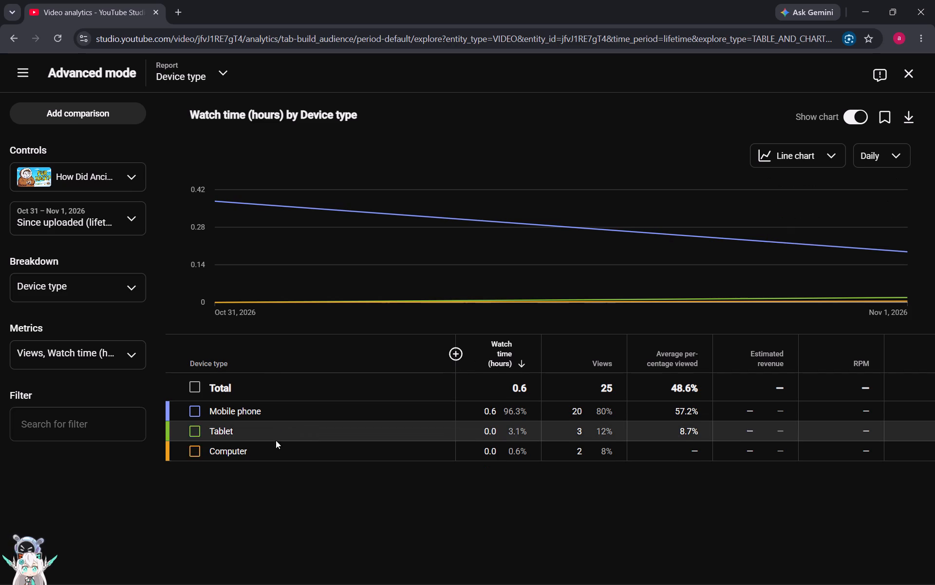
left_click(908, 79)
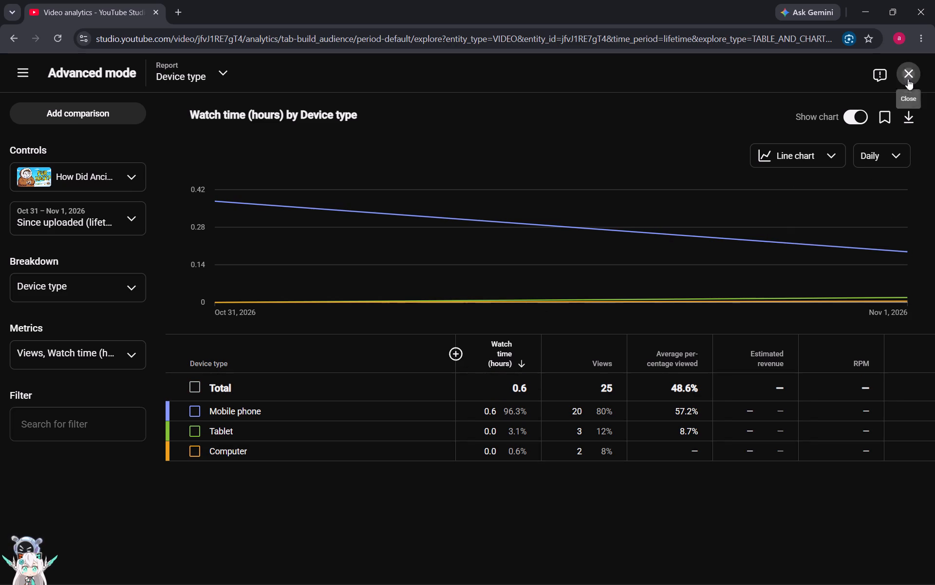
scroll(206, 334, "down", 4)
scroll(213, 331, "up", 3)
Compare the subscribers, watch time and views charts in the video's analytics overview, and recheck its Reach data.
left_click(64, 315)
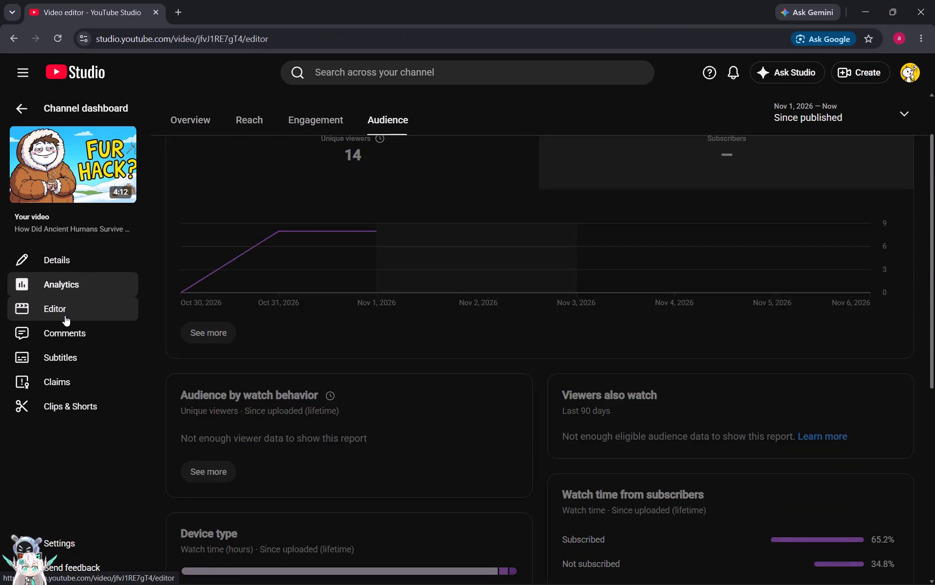
left_click(65, 293)
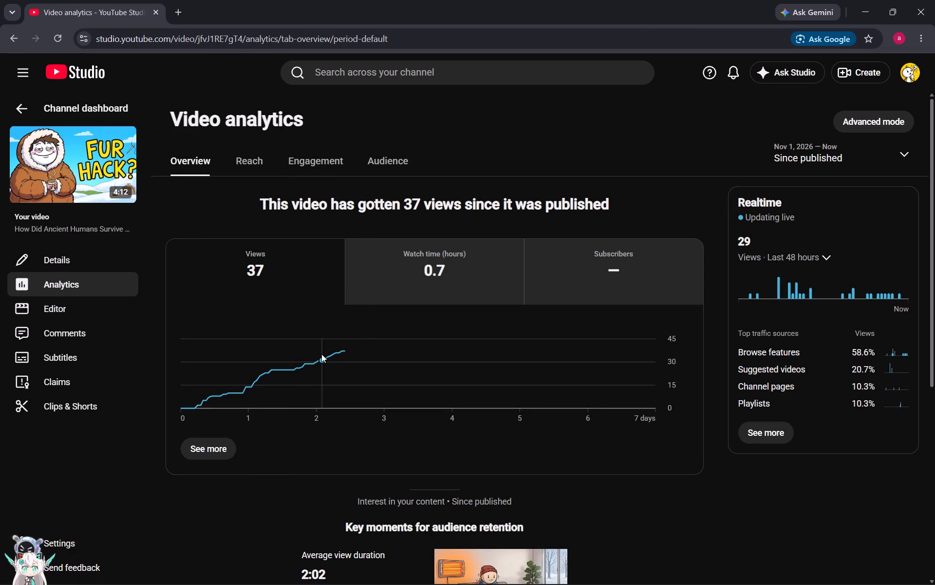
left_click(654, 282)
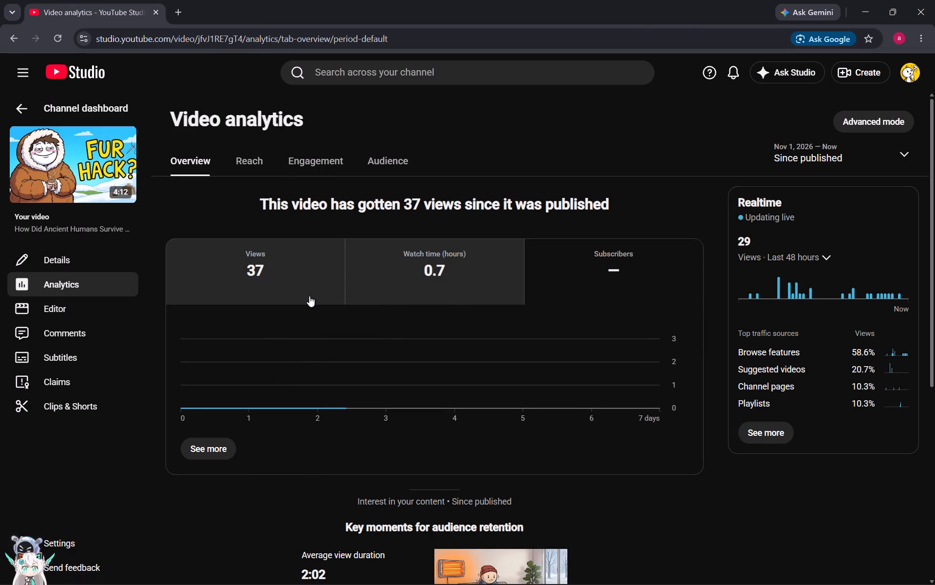
left_click(309, 295)
left_click(408, 262)
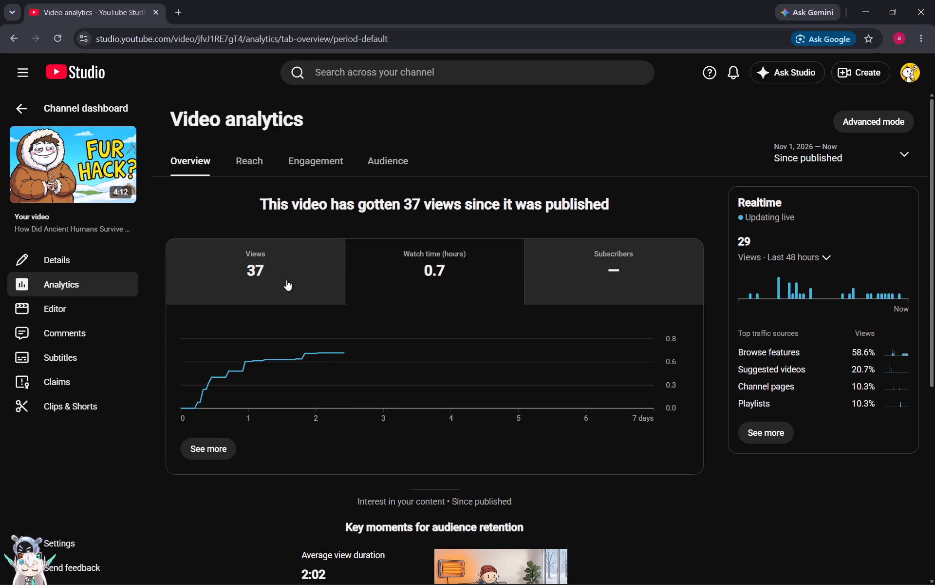
left_click(286, 280)
left_click(215, 158)
left_click(235, 160)
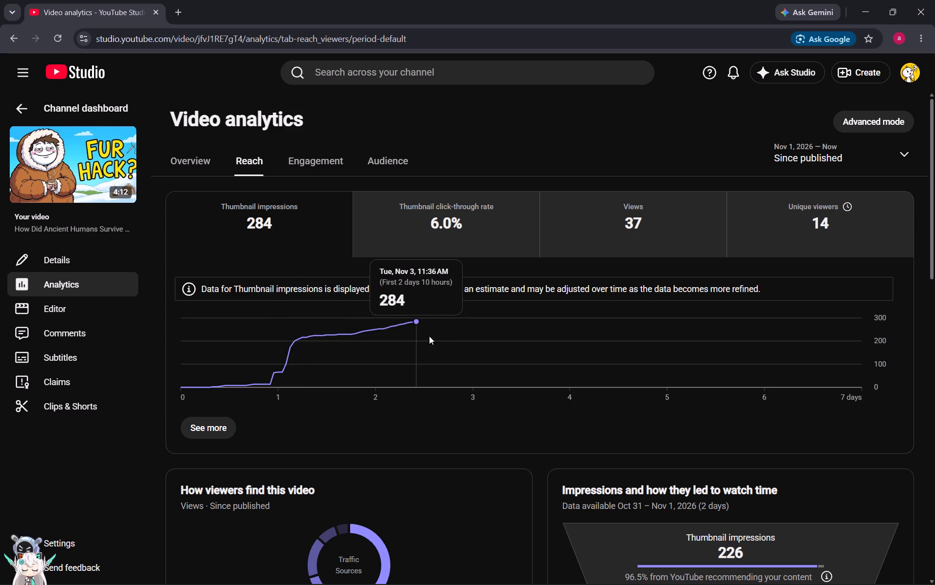
scroll(517, 300, "down", 4)
scroll(531, 272, "up", 4)
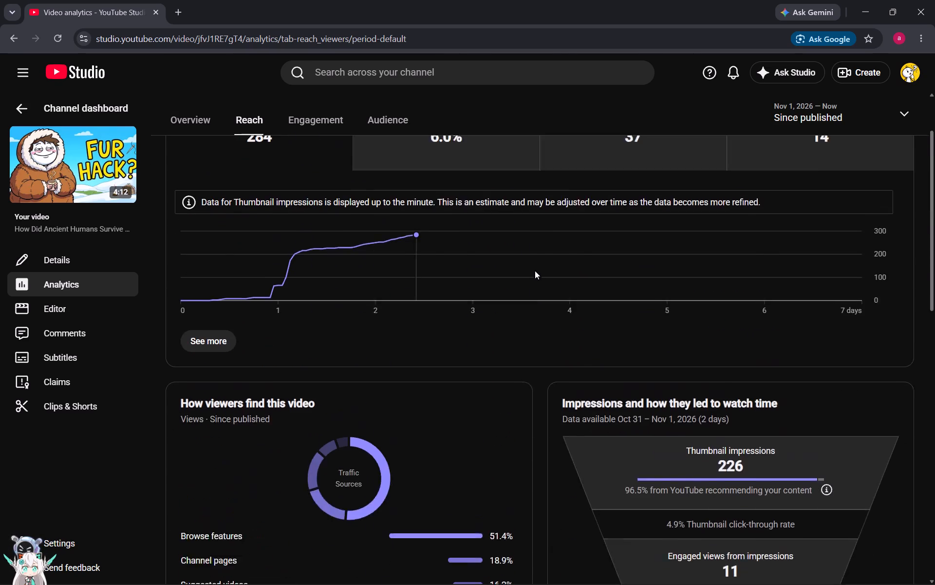
scroll(535, 271, "up", 2)
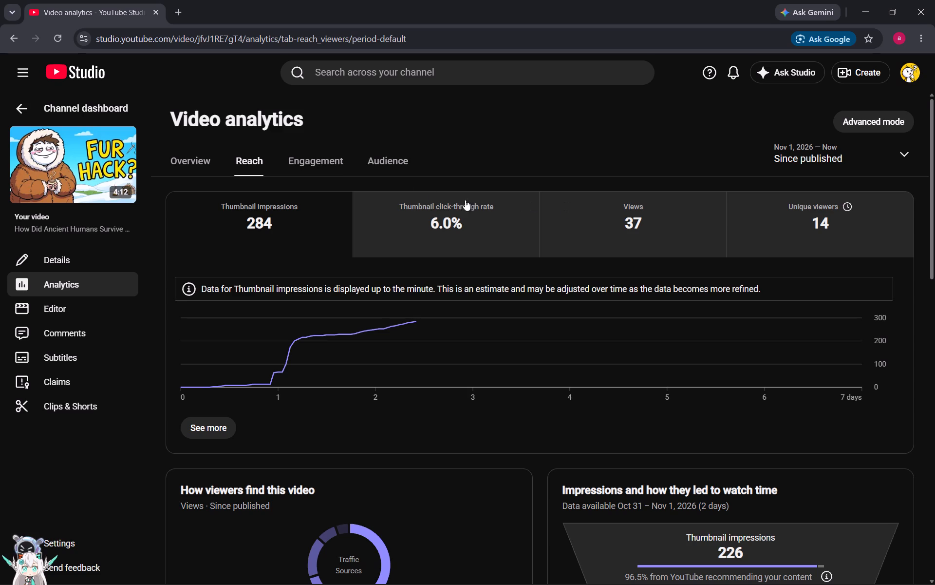
Review the Engagement analytics and the detailed audience retention report, playing the video and checking the Detailed activity and Audience retention charts.
left_click(318, 149)
left_click(336, 157)
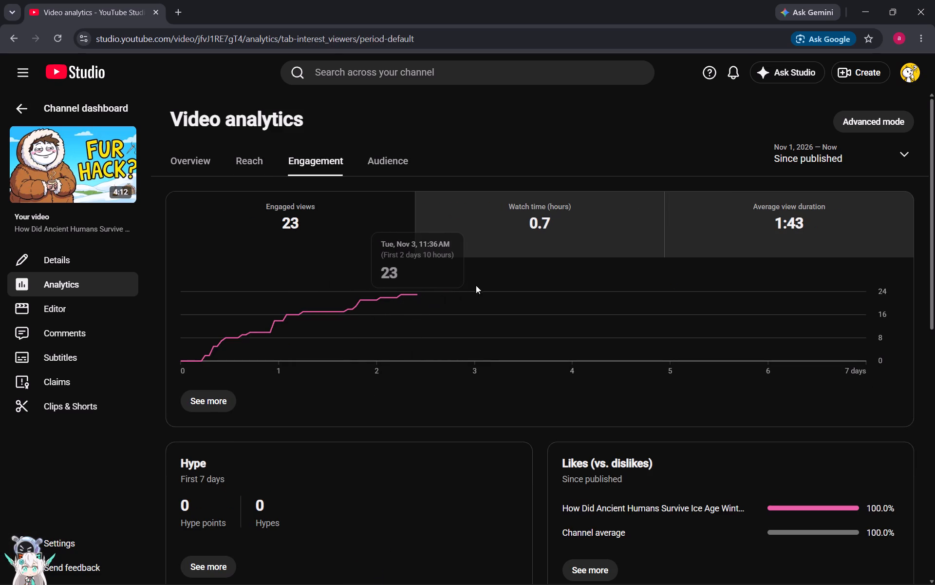
scroll(485, 276, "down", 5)
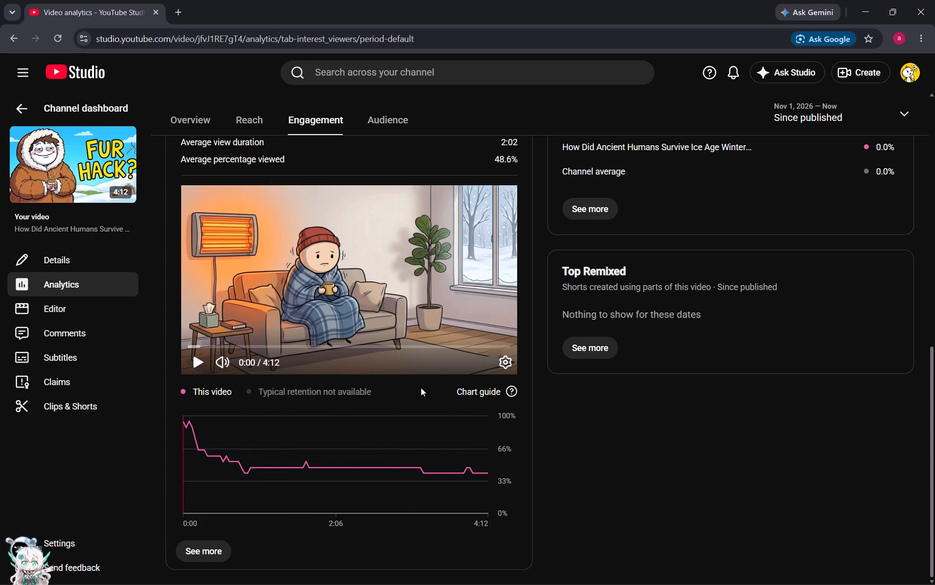
scroll(416, 387, "down", 2)
left_click(210, 556)
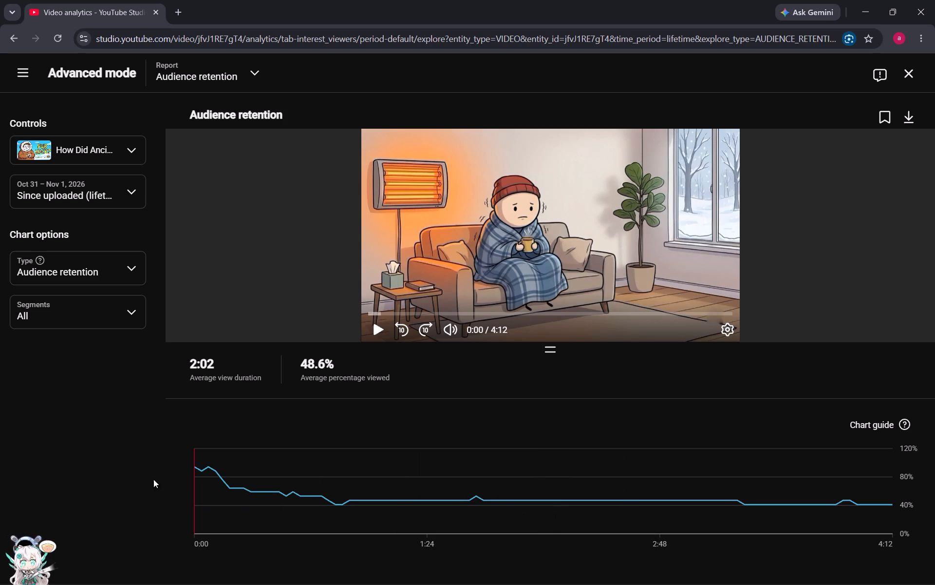
left_click(376, 336)
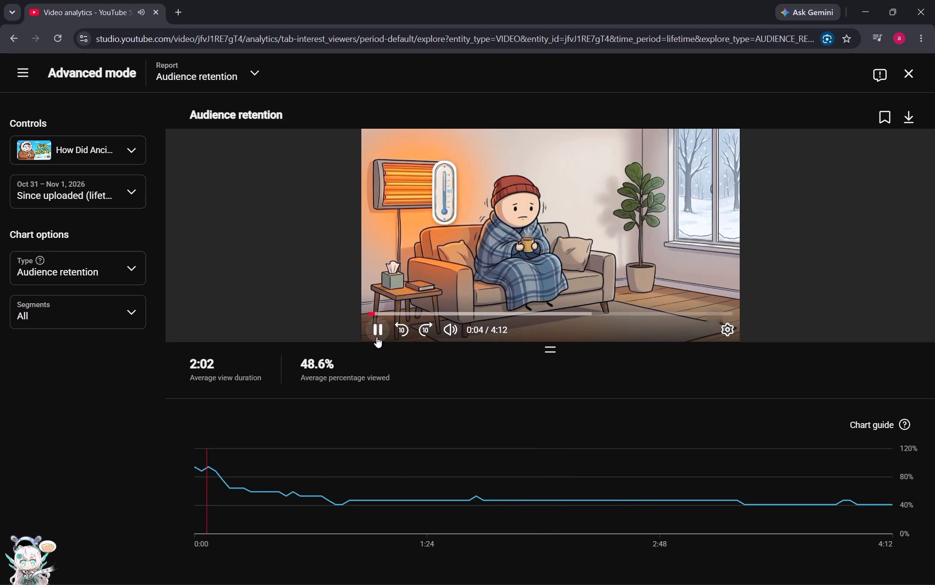
left_click(118, 273)
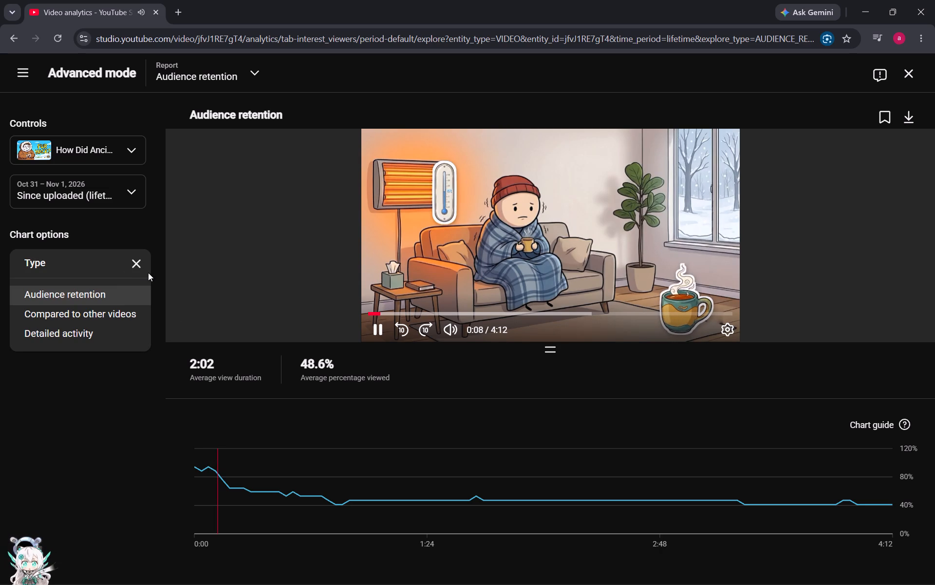
left_click(109, 325)
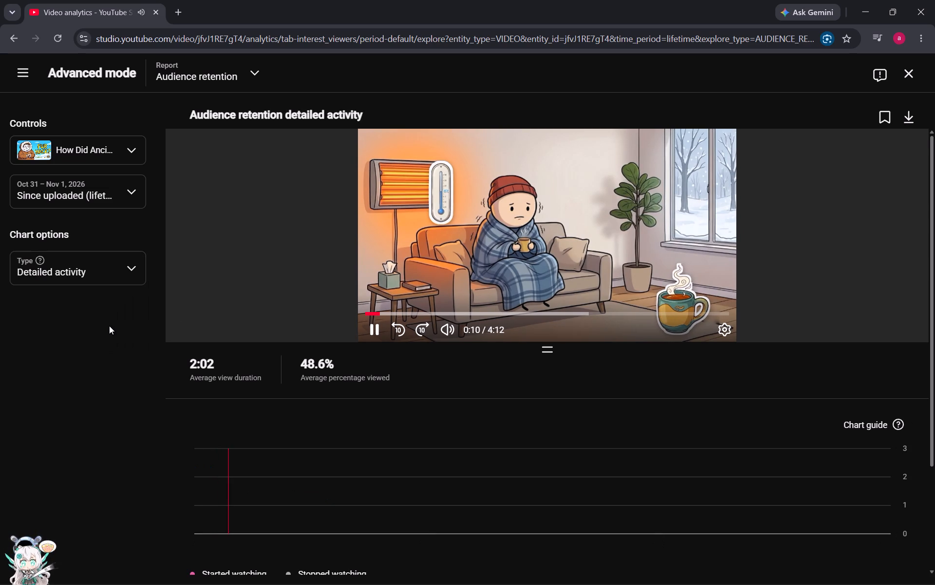
left_click(97, 275)
left_click(93, 295)
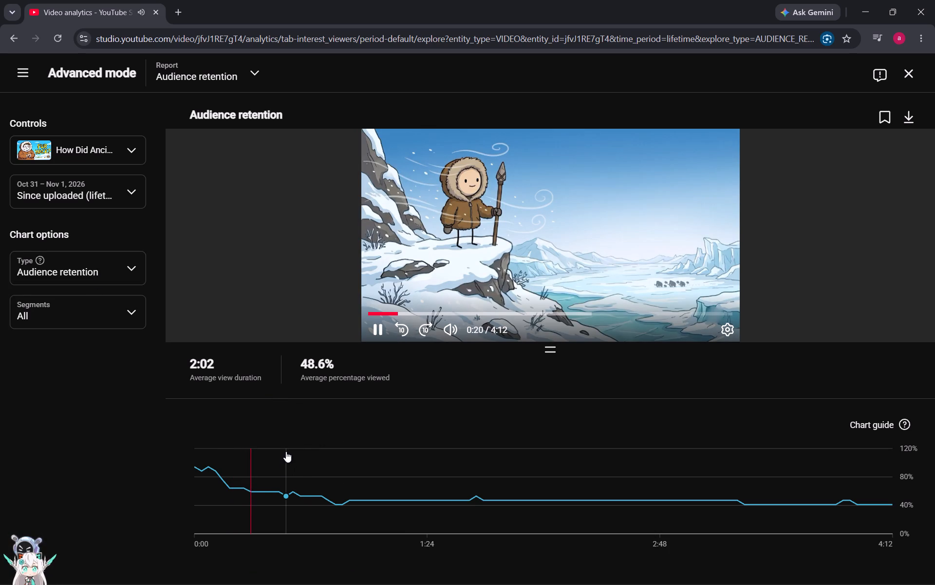
left_click(905, 79)
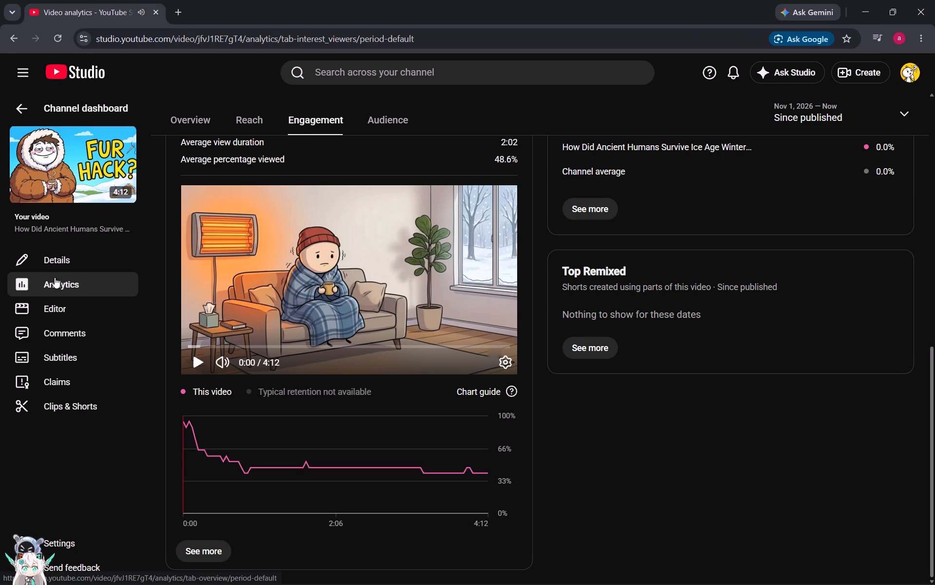
Review the video's Reach analytics, including thumbnail impressions, traffic sources and the content suggesting this video.
scroll(407, 154, "up", 2)
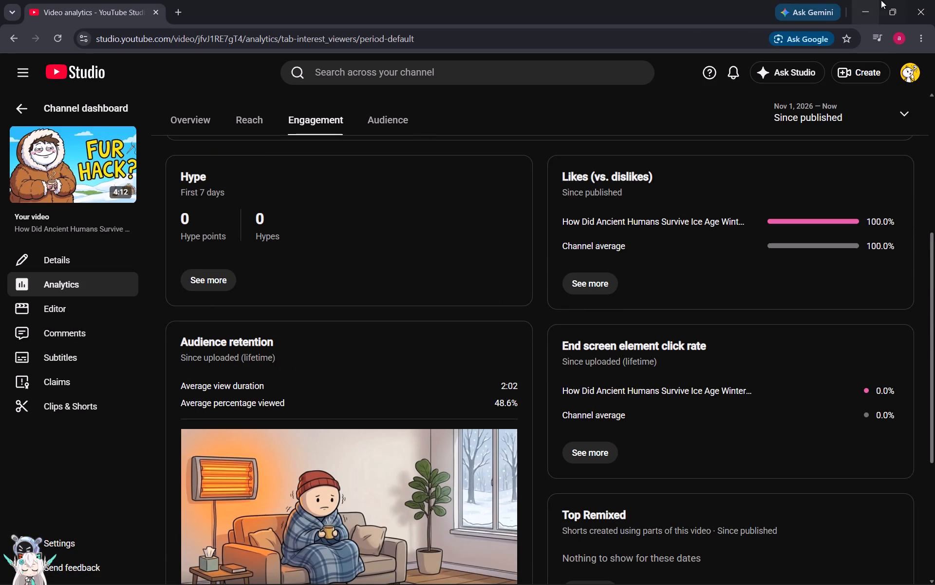
left_click(232, 129)
left_click_drag(243, 123, 247, 123)
left_click(243, 126)
scroll(366, 286, "down", 2)
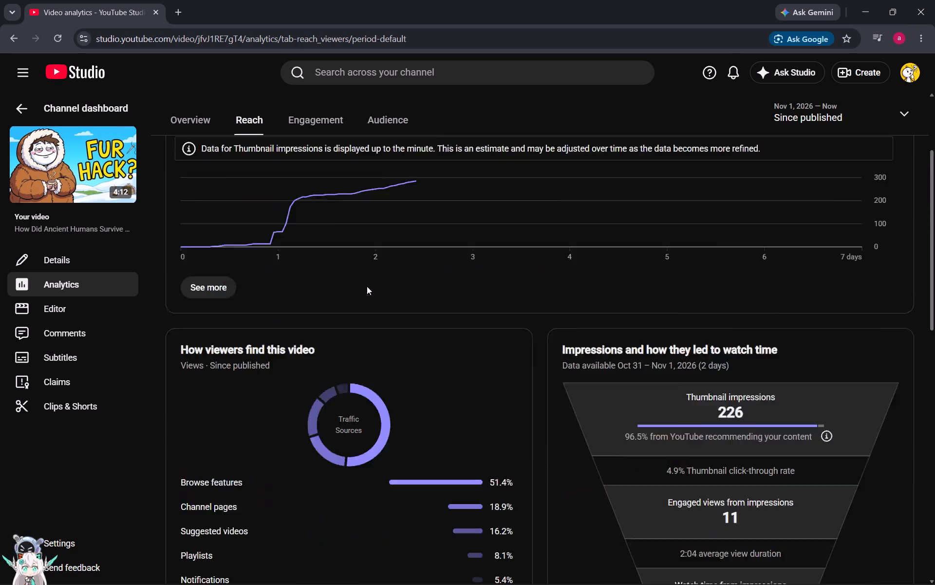
scroll(367, 286, "down", 11)
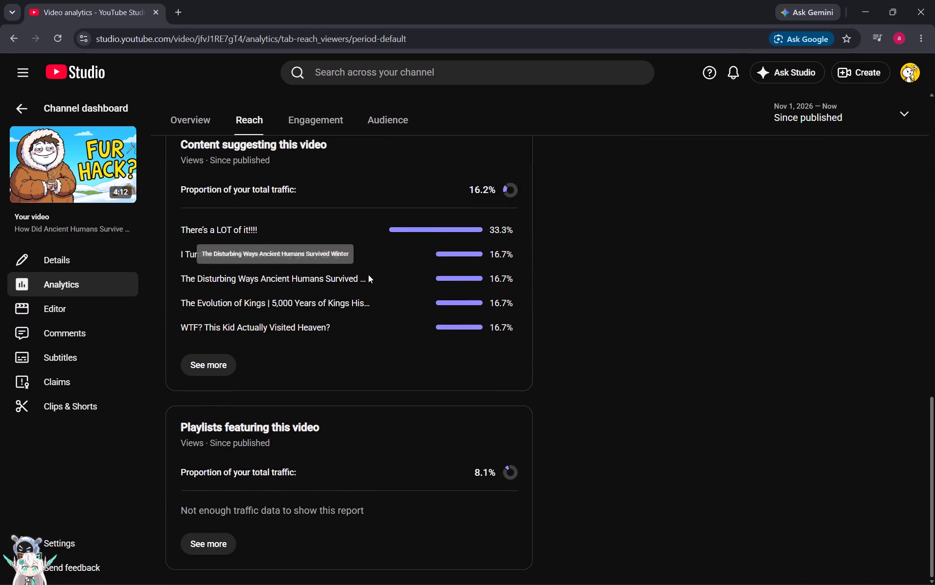
scroll(368, 274, "up", 2)
scroll(551, 334, "up", 3)
scroll(560, 308, "down", 2)
scroll(372, 314, "up", 2)
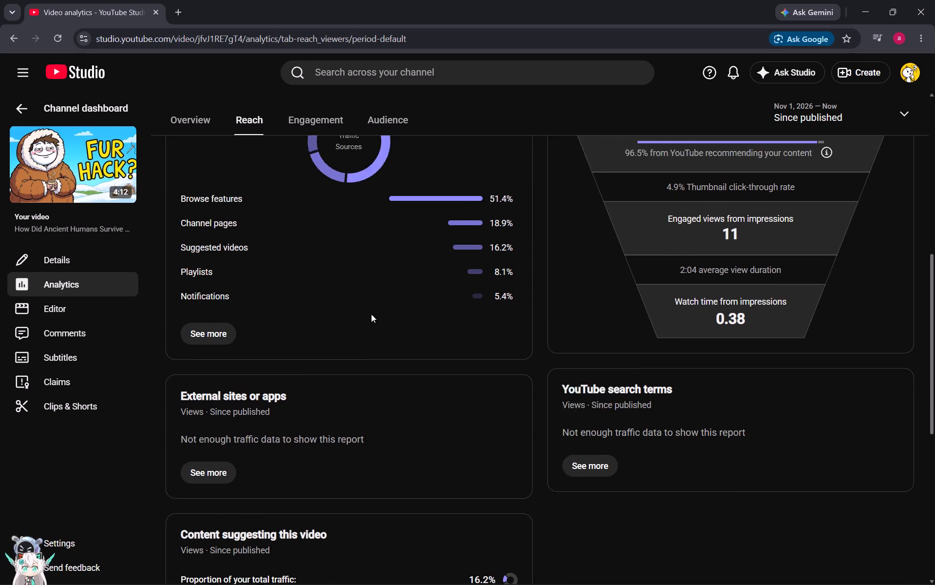
scroll(371, 314, "up", 3)
Review the video's Audience analytics, from the unique viewers chart to the device type, subscriber watch time and subtitle language data.
left_click(384, 172)
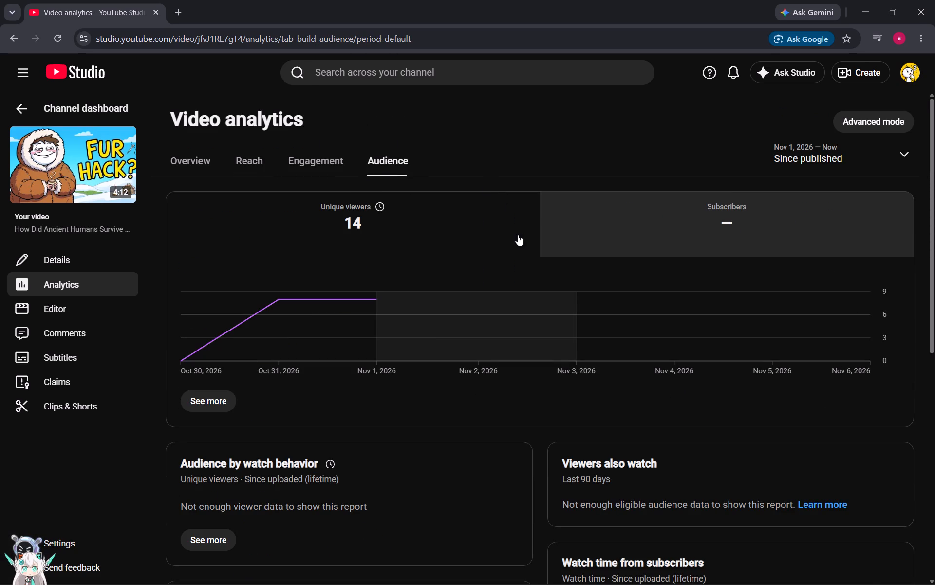
left_click(350, 228)
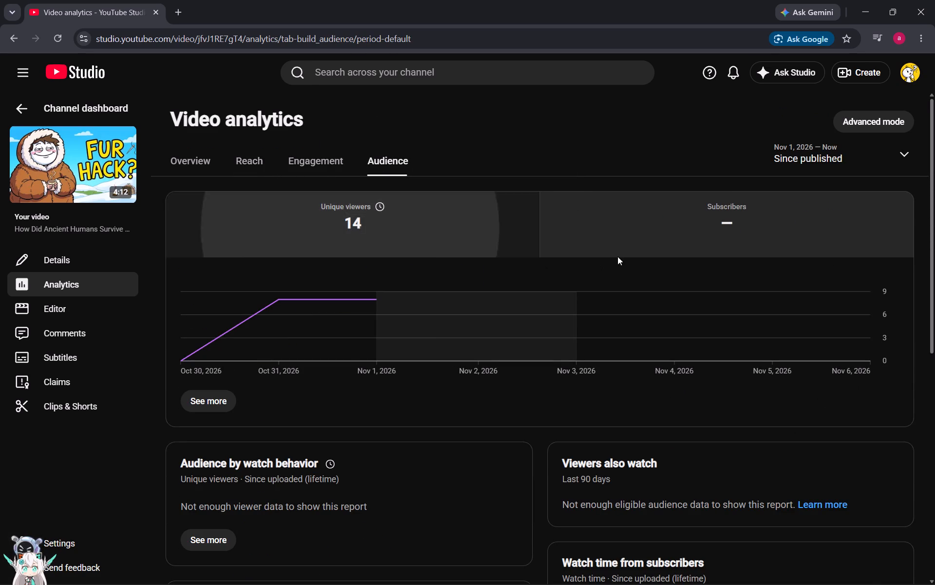
scroll(632, 257, "down", 1)
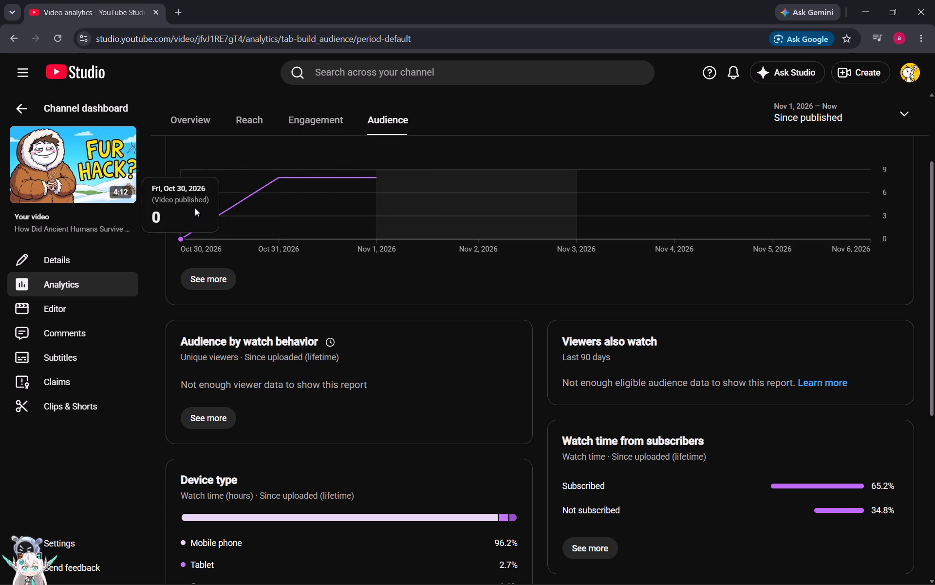
scroll(294, 186, "up", 2)
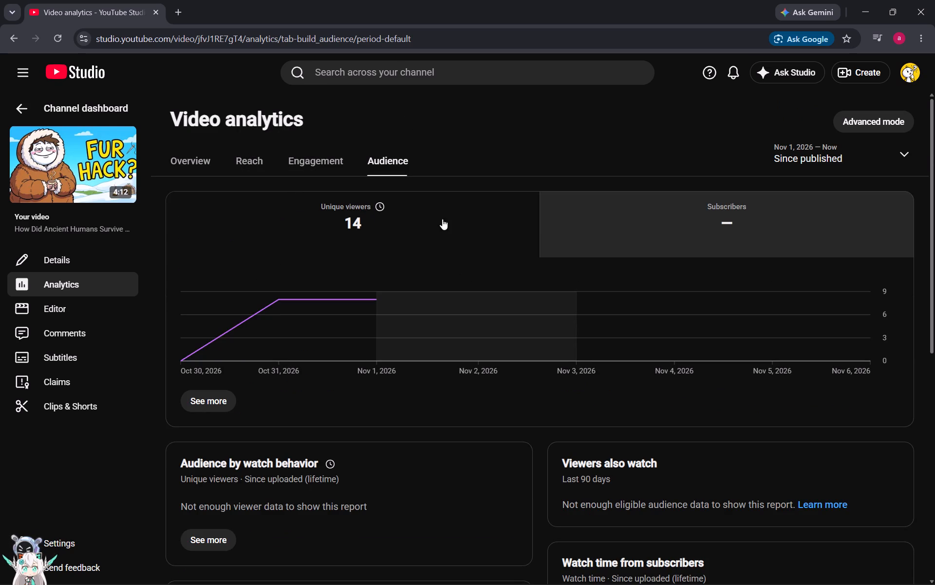
scroll(505, 225, "down", 1)
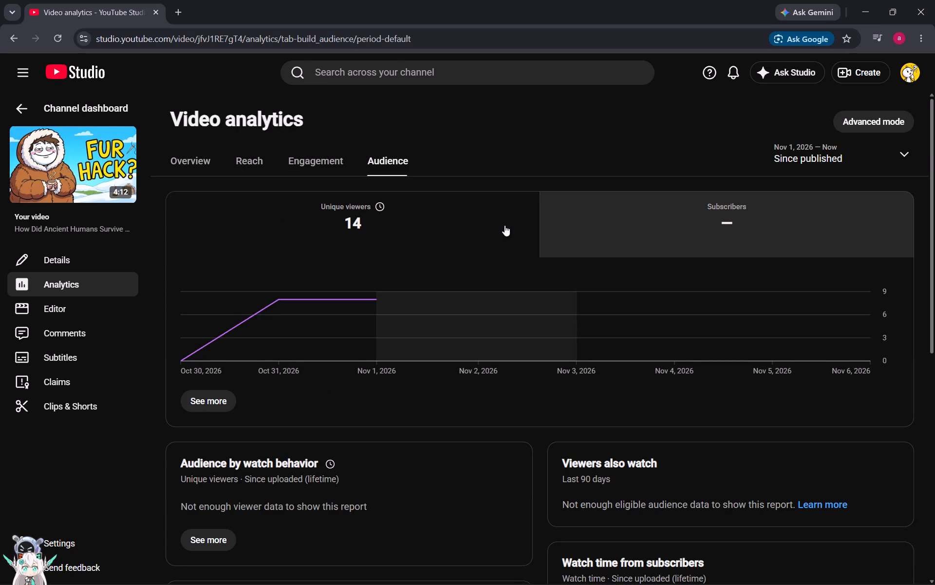
scroll(507, 227, "down", 1)
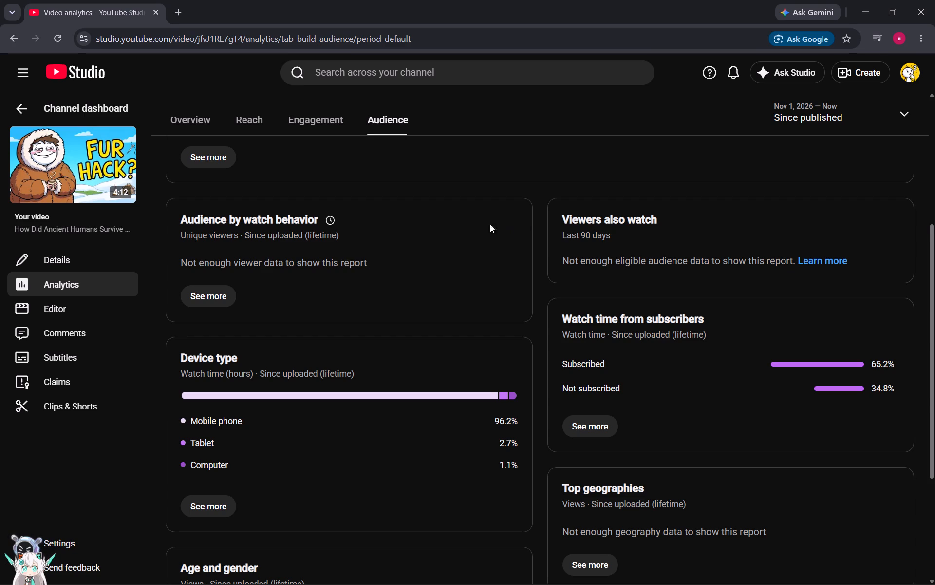
scroll(342, 226, "down", 1)
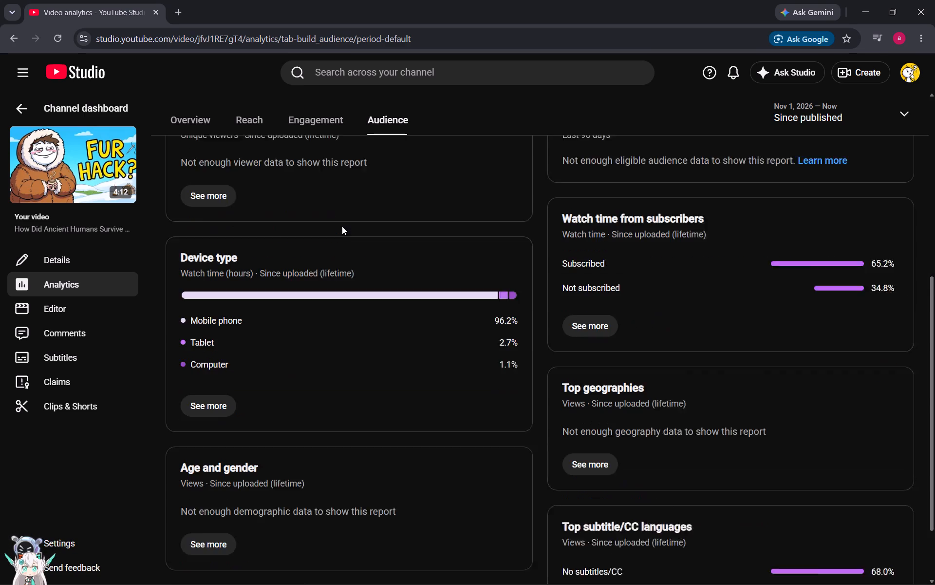
scroll(342, 226, "down", 1)
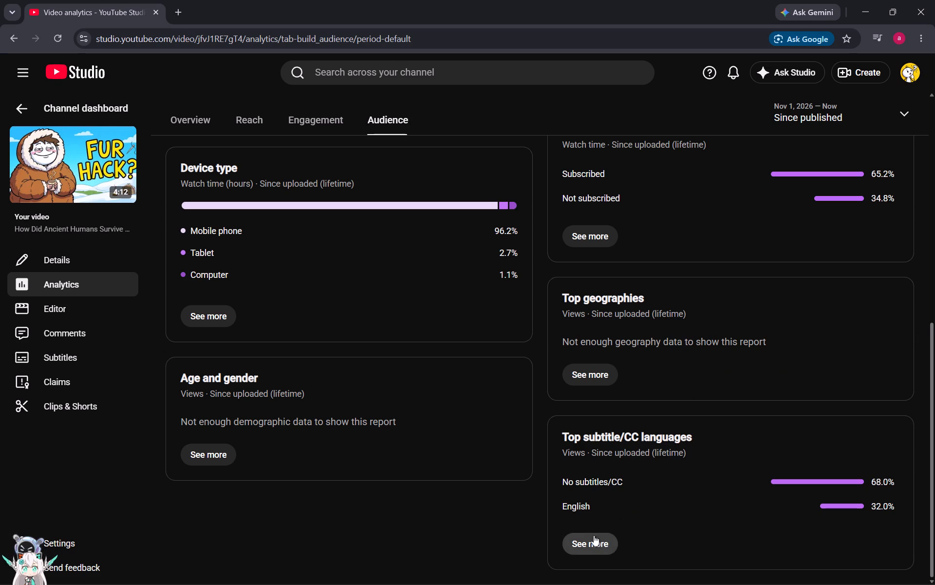
Examine the detailed Subtitles and CC report, viewing its data as a bar chart, and return to the Audience analytics.
left_click(603, 549)
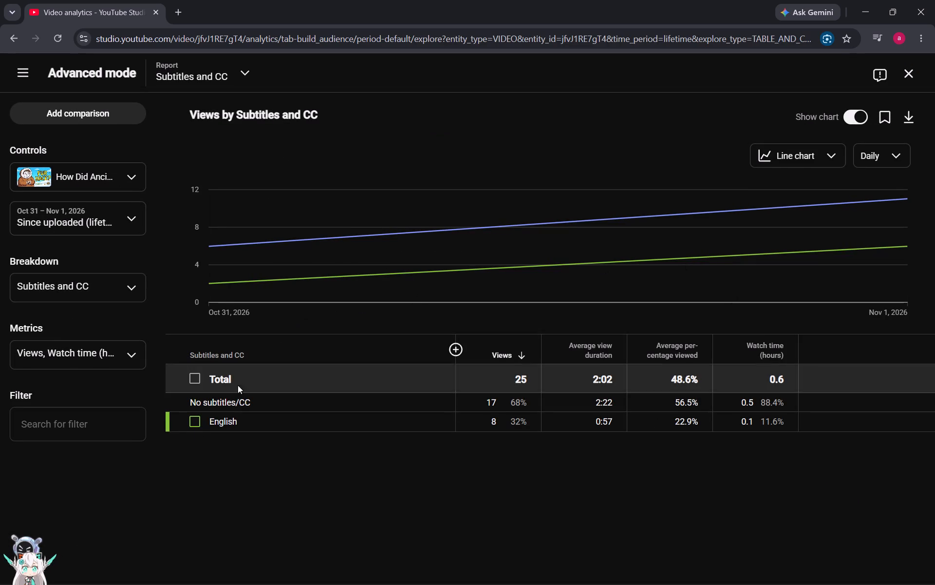
left_click(197, 429)
left_click(197, 429)
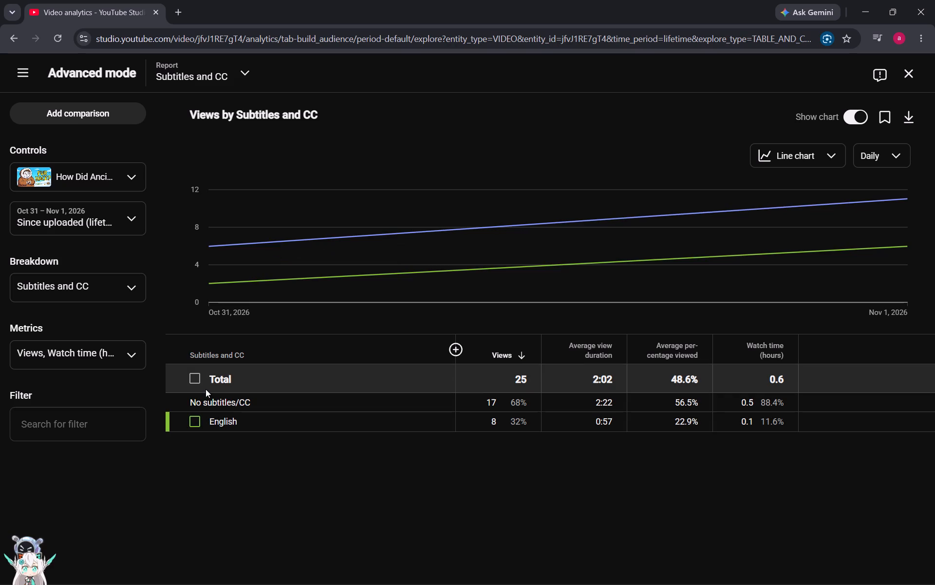
left_click(203, 388)
left_click(203, 388)
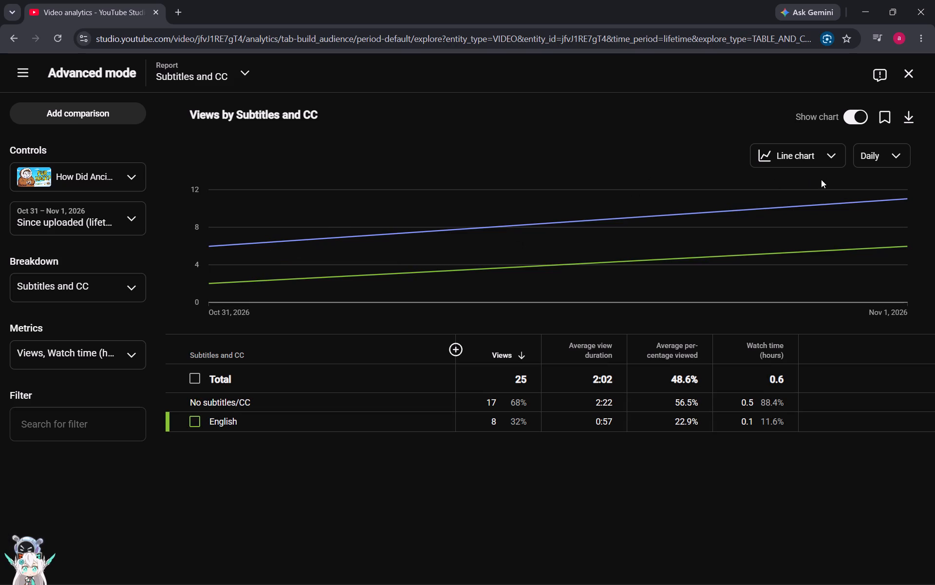
left_click(811, 160)
left_click(782, 179)
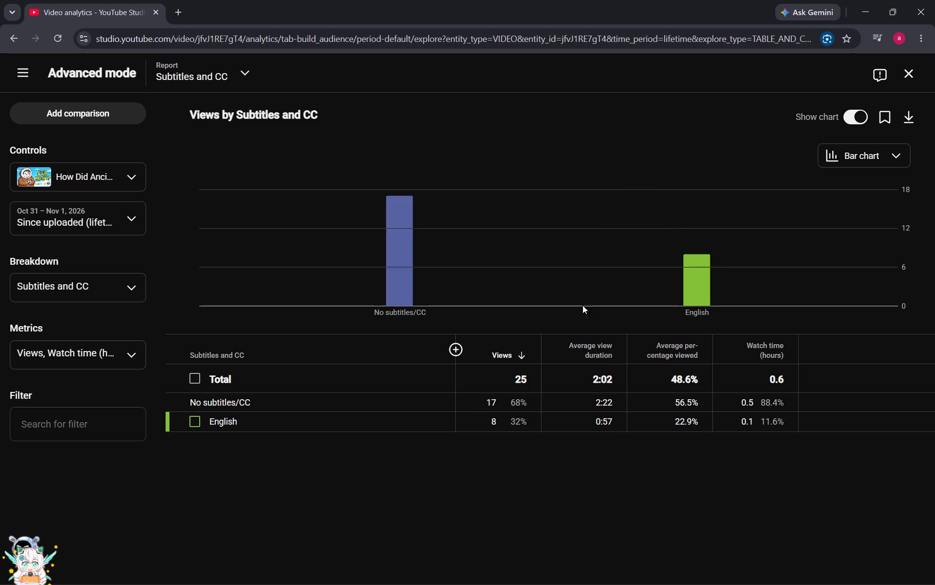
left_click(908, 73)
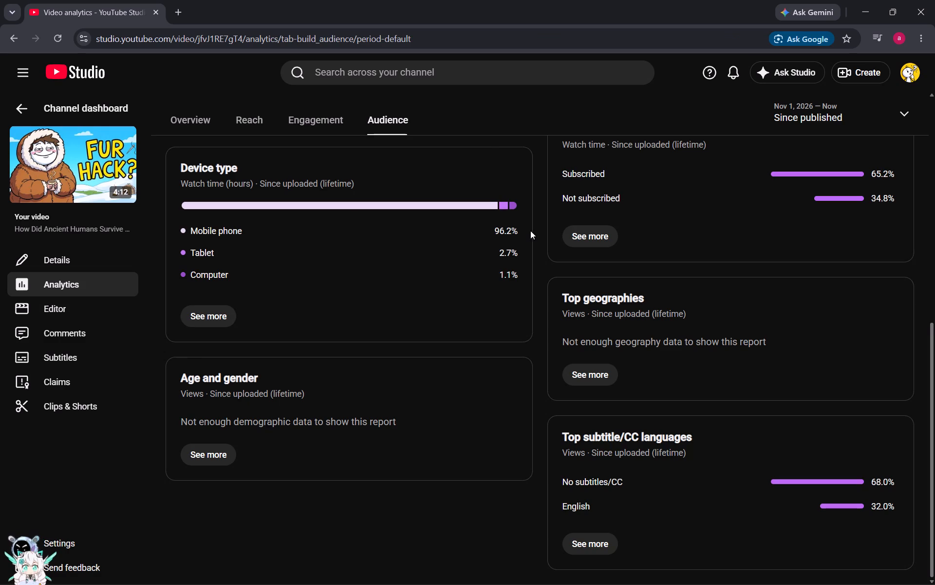
Reload the video's analytics overview and examine the detailed Realtime performance report for the last 48 hours.
scroll(530, 231, "up", 9)
left_click(199, 146)
left_click(194, 151)
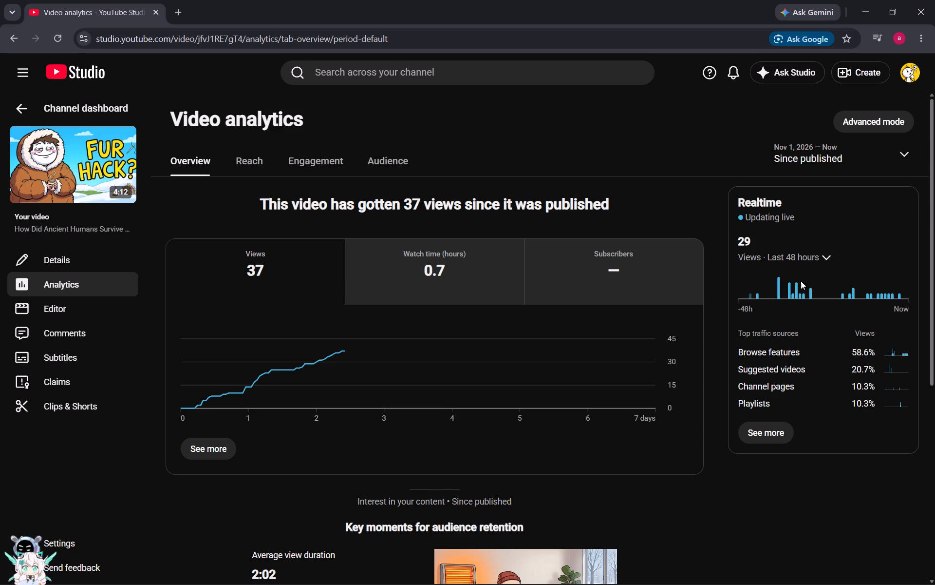
left_click(59, 37)
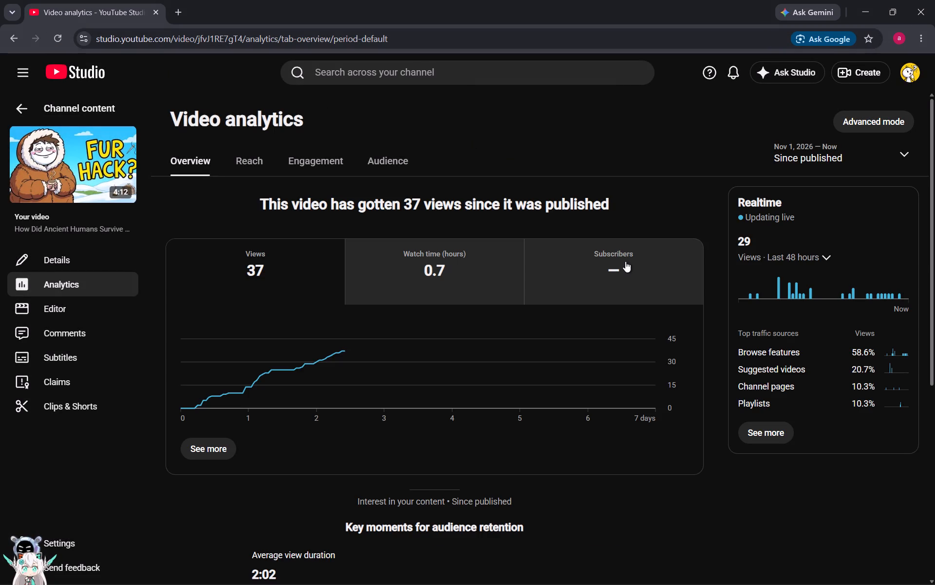
left_click(780, 429)
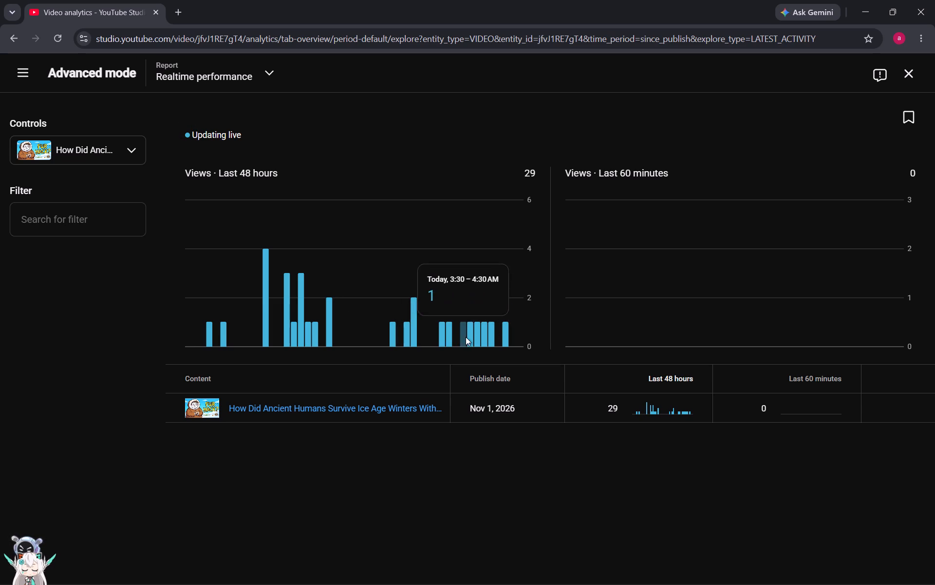
Close the YouTube Studio browser window and the bike video folder window.
left_click(934, 0)
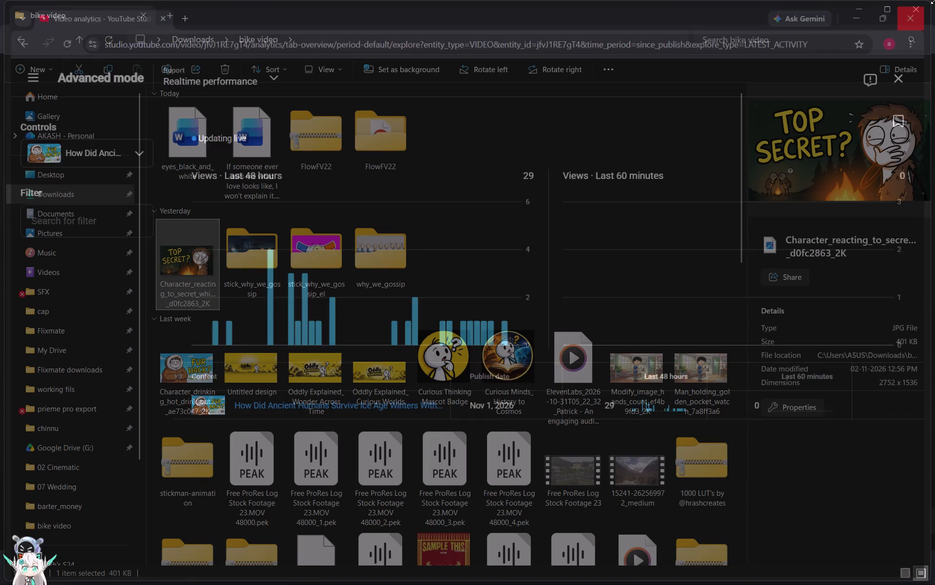
left_click(930, 0)
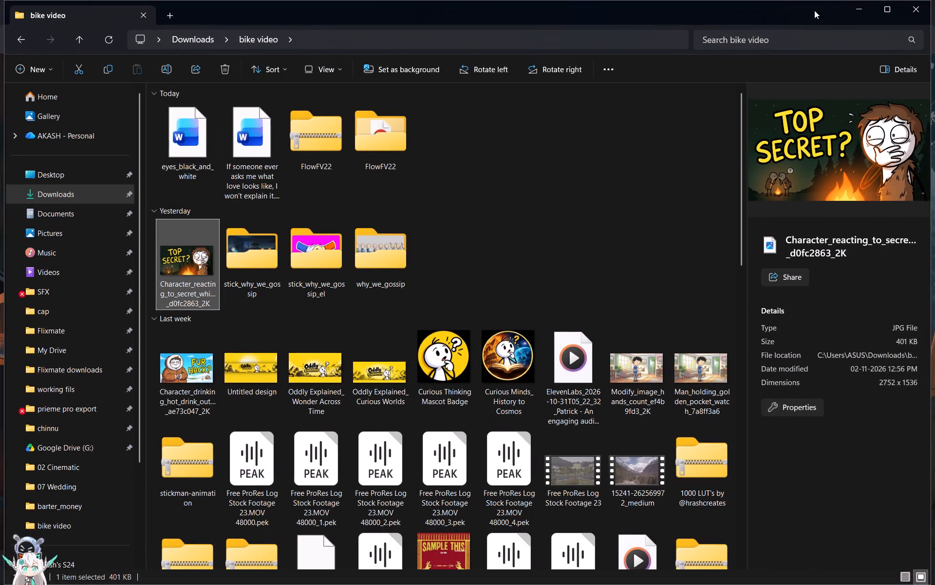
left_click(913, 12)
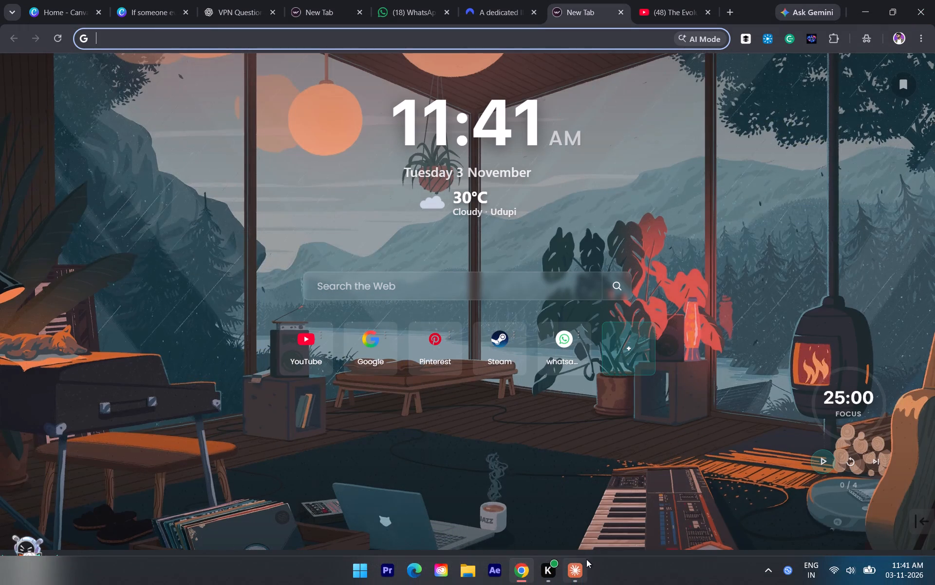